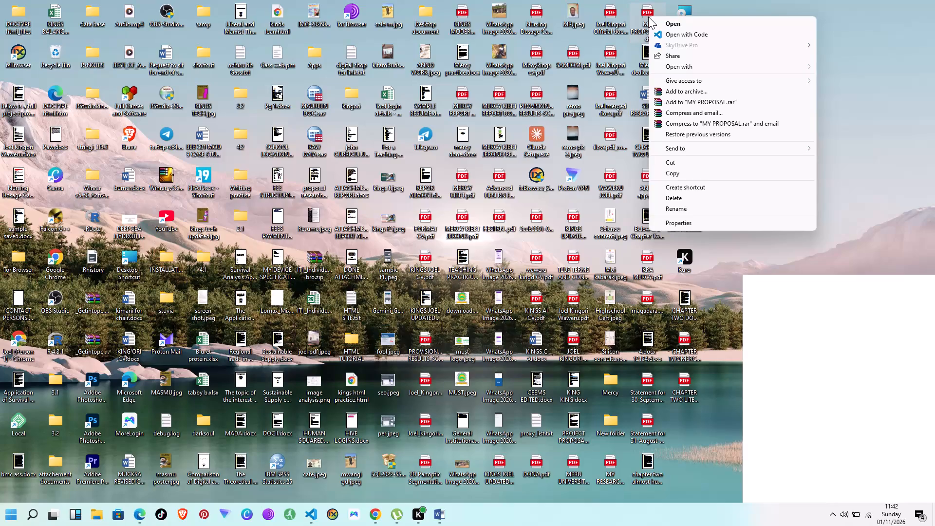
Open MY PROPOSAL.pdf from the desktop in Word, agreeing to update the document's fields.
{"action": "left_click", "coordinate": [687, 71]}
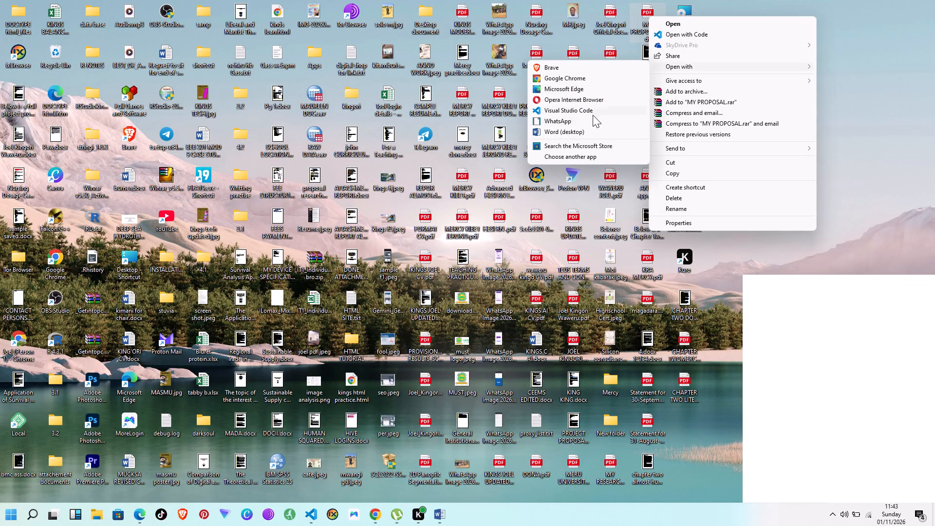
{"action": "left_click", "coordinate": [578, 131]}
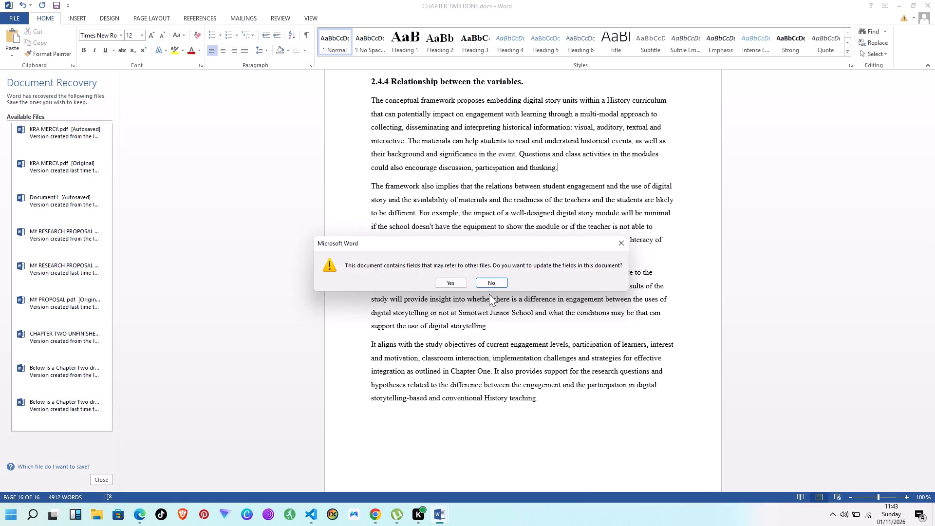
{"action": "left_click", "coordinate": [459, 284]}
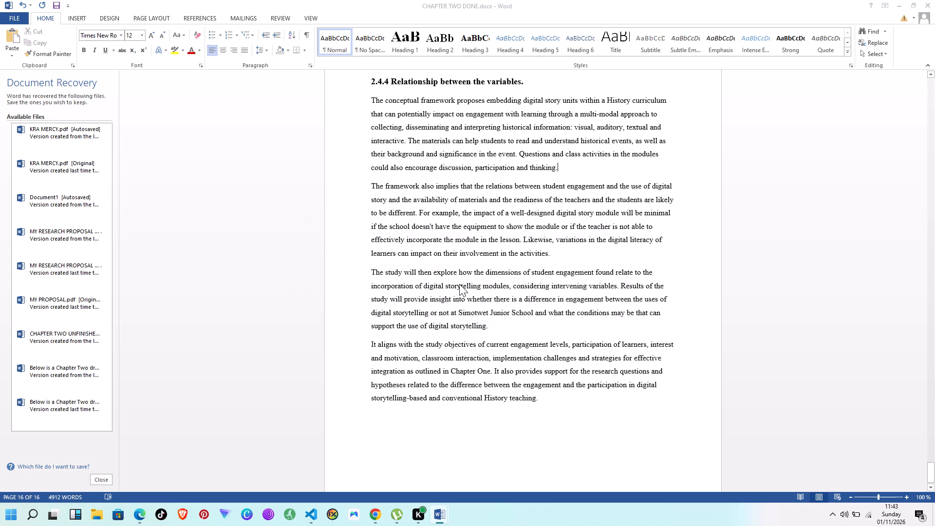
{"action": "scroll", "coordinate": [467, 242], "scroll_direction": "down", "scroll_amount": 2}
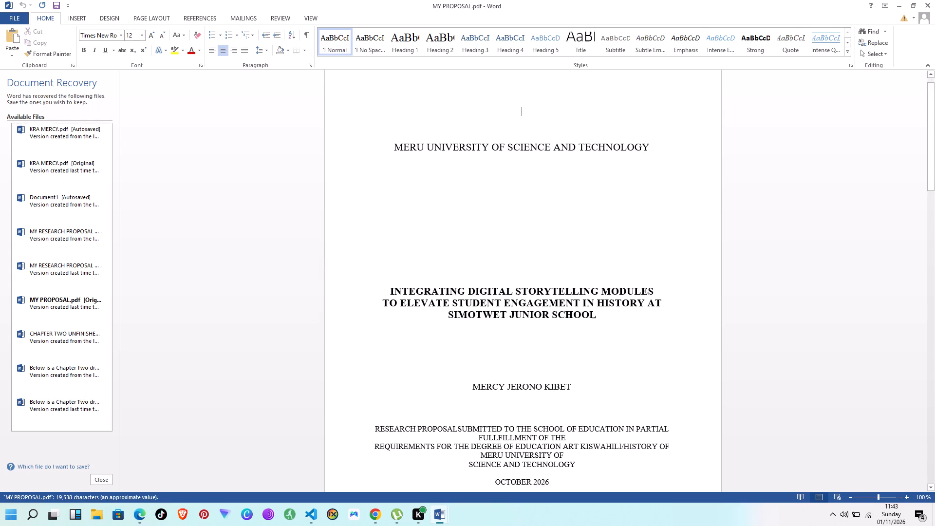
{"action": "scroll", "coordinate": [467, 240], "scroll_direction": "down", "scroll_amount": 2}
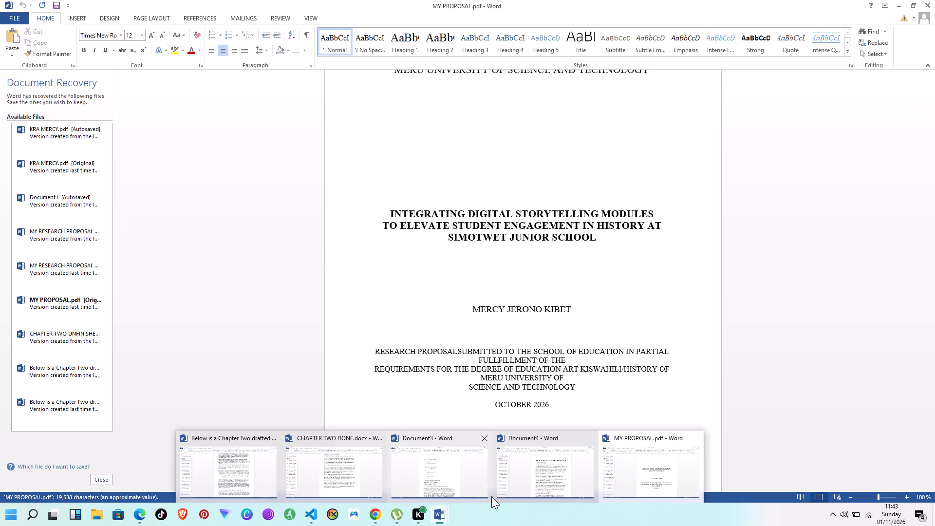
Copy the entire Chapter Two Literature Review text from Document4.
{"action": "left_click", "coordinate": [520, 476]}
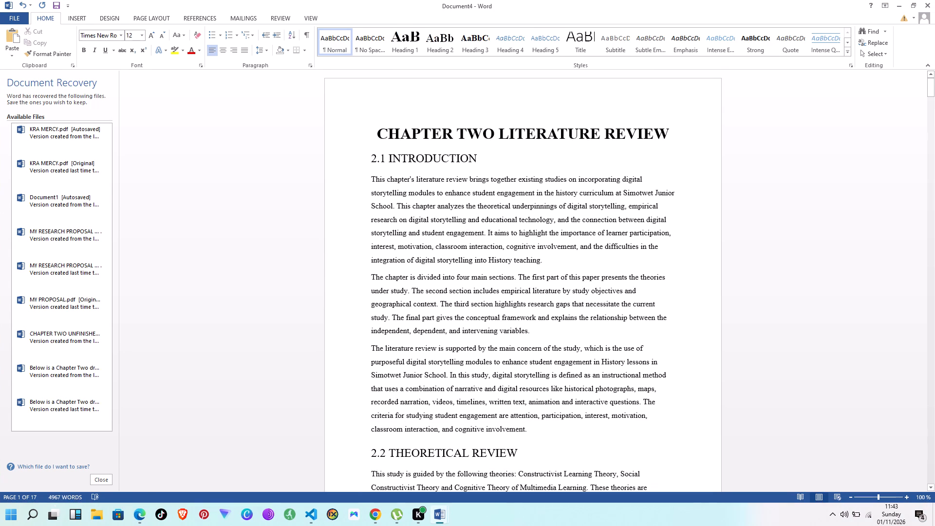
{"action": "scroll", "coordinate": [475, 372], "scroll_direction": "down", "scroll_amount": 3}
{"action": "scroll", "coordinate": [487, 364], "scroll_direction": "up", "scroll_amount": 2}
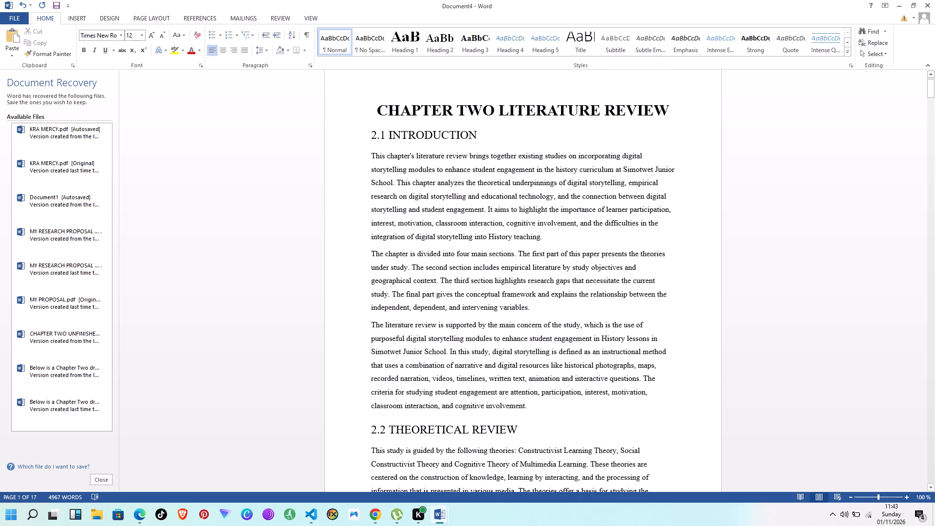
{"action": "scroll", "coordinate": [482, 358], "scroll_direction": "up", "scroll_amount": 4}
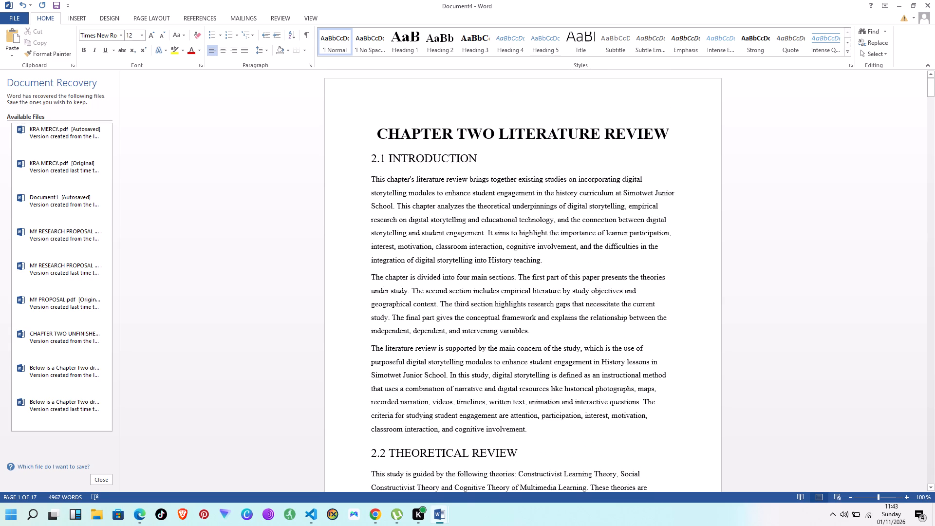
{"action": "left_click", "coordinate": [550, 262]}
{"action": "key", "text": "ctrl+a"}
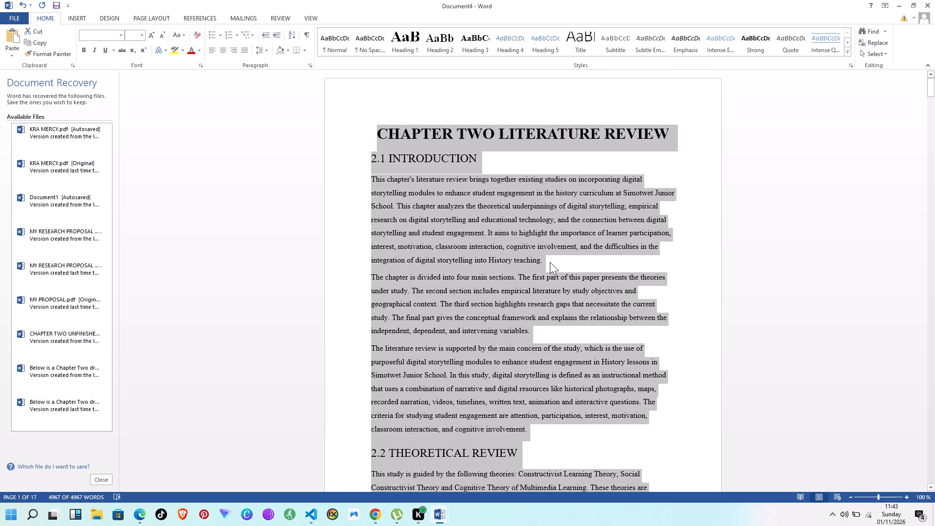
{"action": "key", "text": "ctrl+c"}
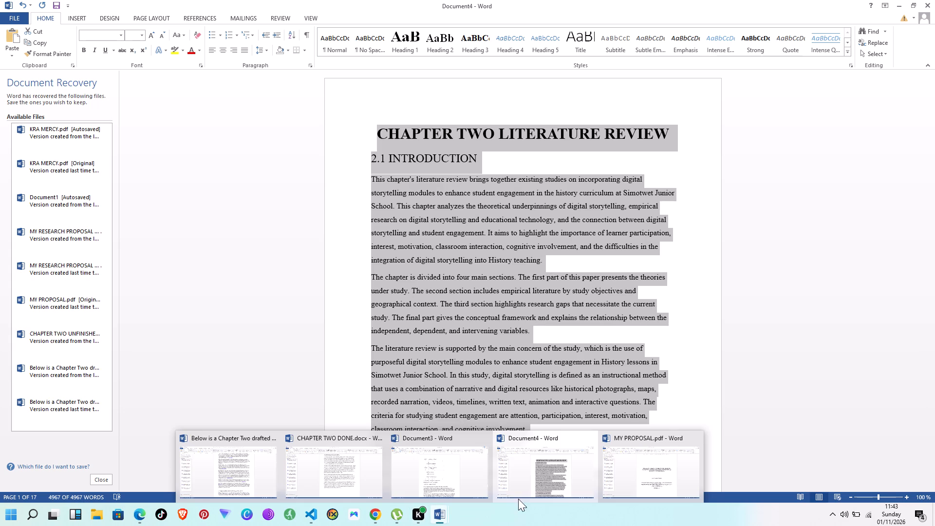
Paste the copied Chapter Two into MY PROPOSAL, a few blank lines below the last bullet of 1.8 Operational Definition of Terms.
{"action": "left_click", "coordinate": [628, 478]}
{"action": "scroll", "coordinate": [582, 389], "scroll_direction": "down", "scroll_amount": 1}
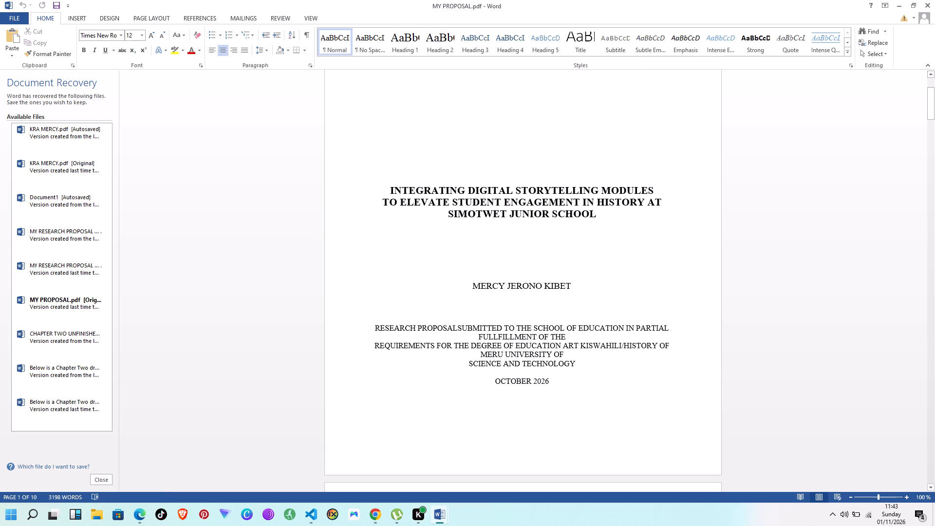
{"action": "left_click_drag", "start_coordinate": [933, 112], "coordinate": [917, 315]}
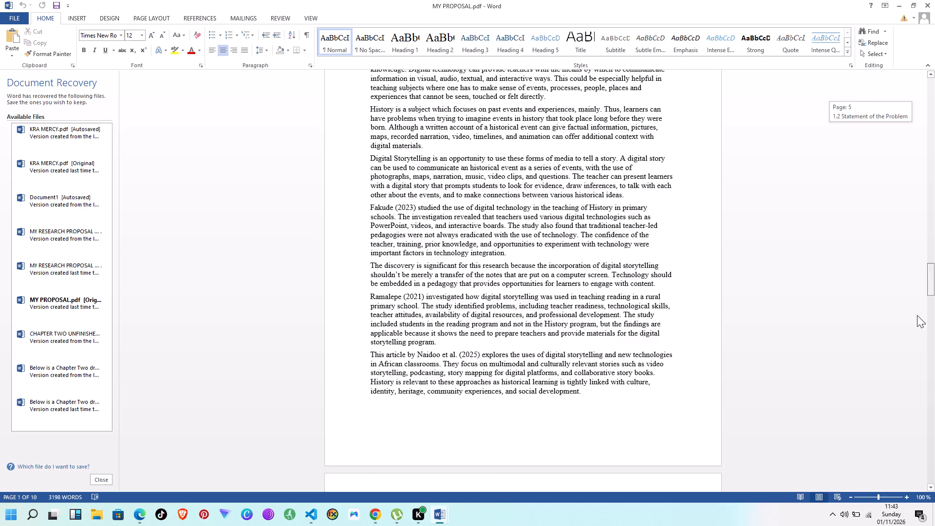
{"action": "left_click_drag", "start_coordinate": [917, 315], "coordinate": [919, 461]}
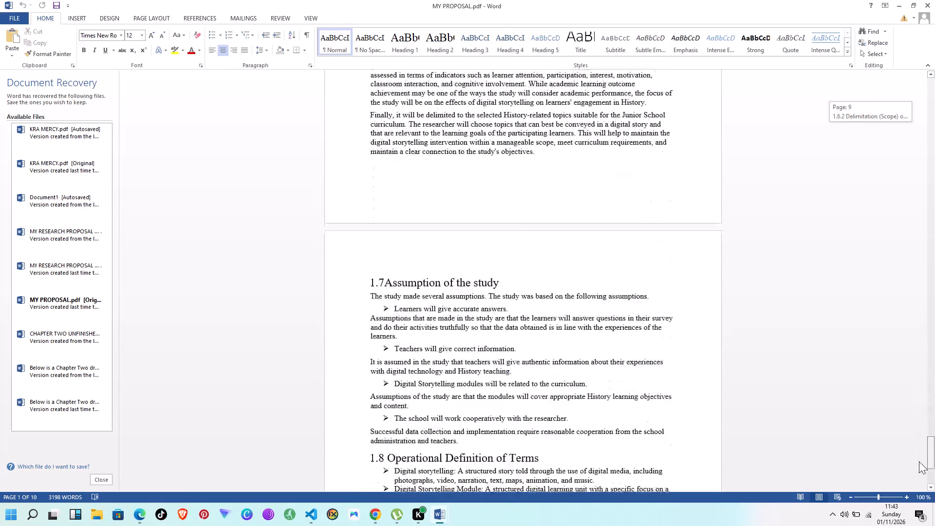
{"action": "left_click_drag", "start_coordinate": [919, 461], "coordinate": [919, 471]}
{"action": "scroll", "coordinate": [395, 230], "scroll_direction": "down", "scroll_amount": 16}
{"action": "scroll", "coordinate": [378, 235], "scroll_direction": "down", "scroll_amount": 10}
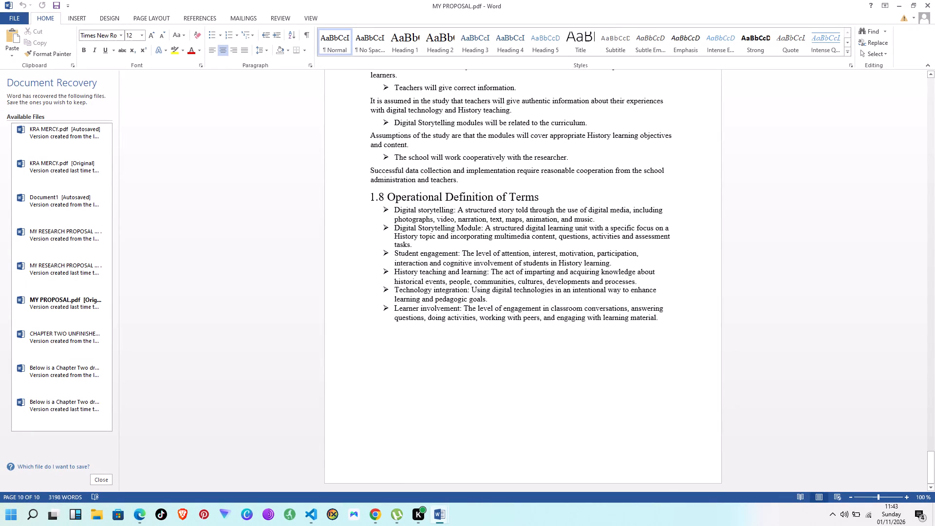
{"action": "scroll", "coordinate": [380, 234], "scroll_direction": "down", "scroll_amount": 1}
{"action": "scroll", "coordinate": [375, 348], "scroll_direction": "down", "scroll_amount": 9}
{"action": "scroll", "coordinate": [649, 341], "scroll_direction": "down", "scroll_amount": 2}
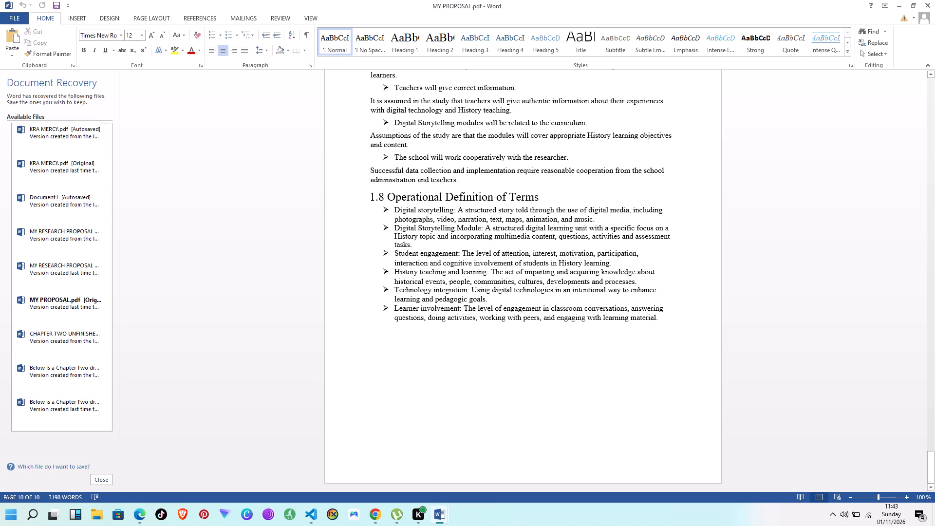
{"action": "left_click", "coordinate": [670, 319]}
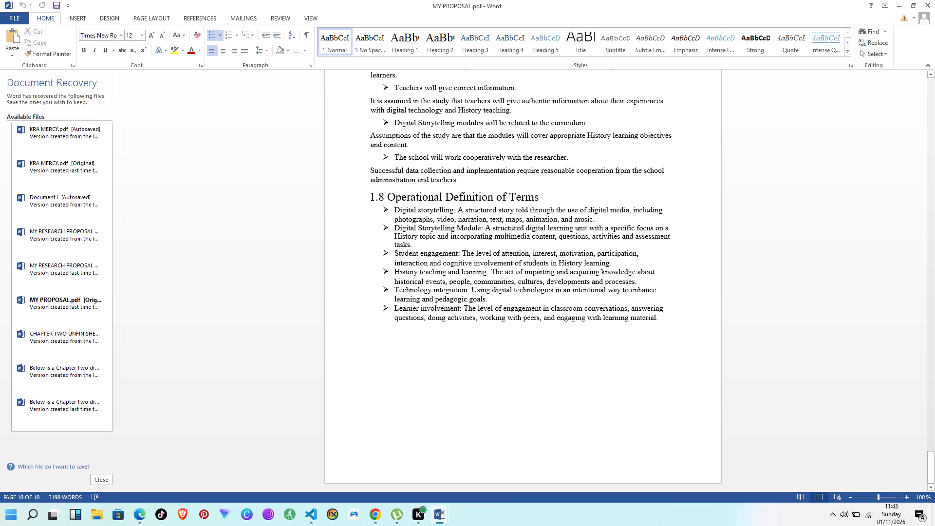
{"action": "key", "text": "Return"}
{"action": "key", "text": "Return"}
{"action": "key", "text": "BackSpace"}
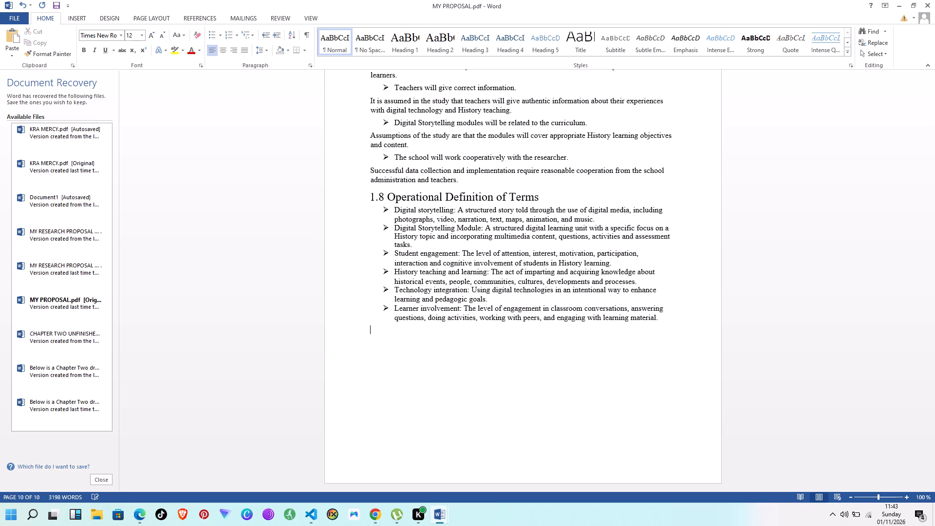
{"action": "key", "text": "BackSpace"}
{"action": "key", "text": "Return"}
{"action": "key", "text": "Return"}
{"action": "key", "text": "Return"}
{"action": "key", "text": "Return"}
{"action": "key", "text": "Return"}
{"action": "key", "text": "ctrl+v"}
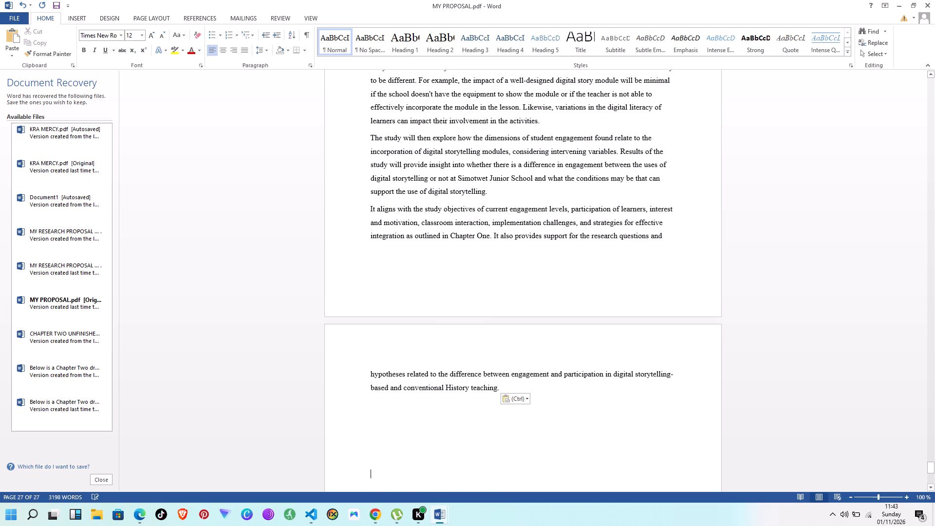
Review the end of the pasted Chapter Two, from its closing paragraph back through sections 2.4.4, 2.4.3 and 2.4.2.
{"action": "scroll", "coordinate": [670, 319], "scroll_direction": "up", "scroll_amount": 7}
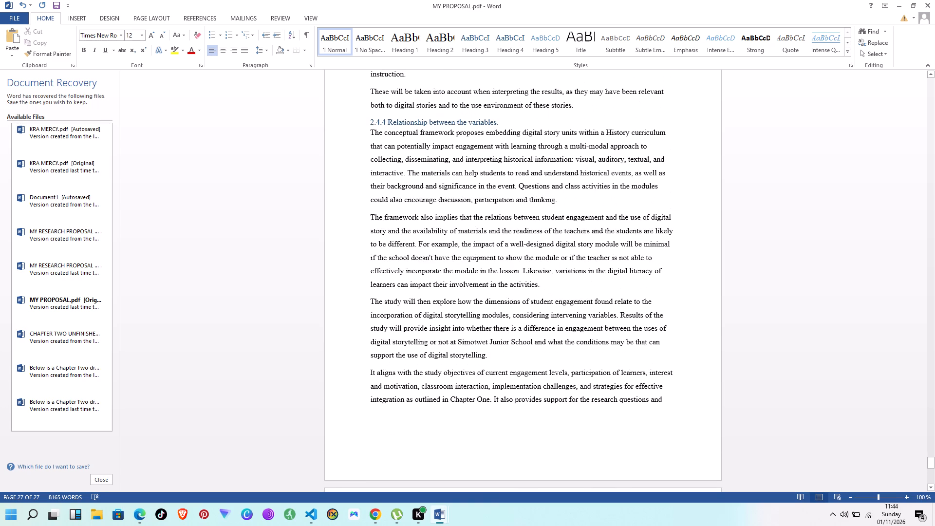
{"action": "scroll", "coordinate": [670, 317], "scroll_direction": "down", "scroll_amount": 8}
{"action": "scroll", "coordinate": [602, 334], "scroll_direction": "down", "scroll_amount": 9}
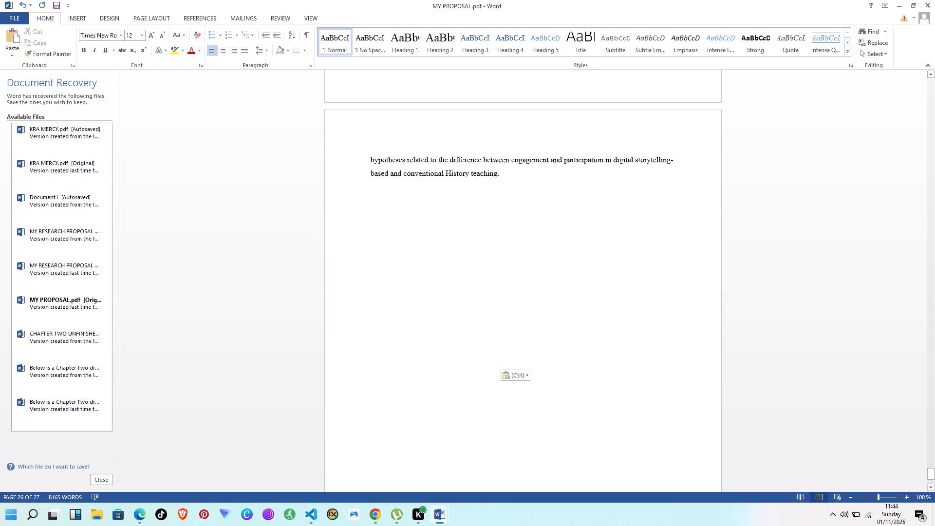
{"action": "scroll", "coordinate": [604, 327], "scroll_direction": "down", "scroll_amount": 6}
{"action": "scroll", "coordinate": [604, 330], "scroll_direction": "up", "scroll_amount": 1}
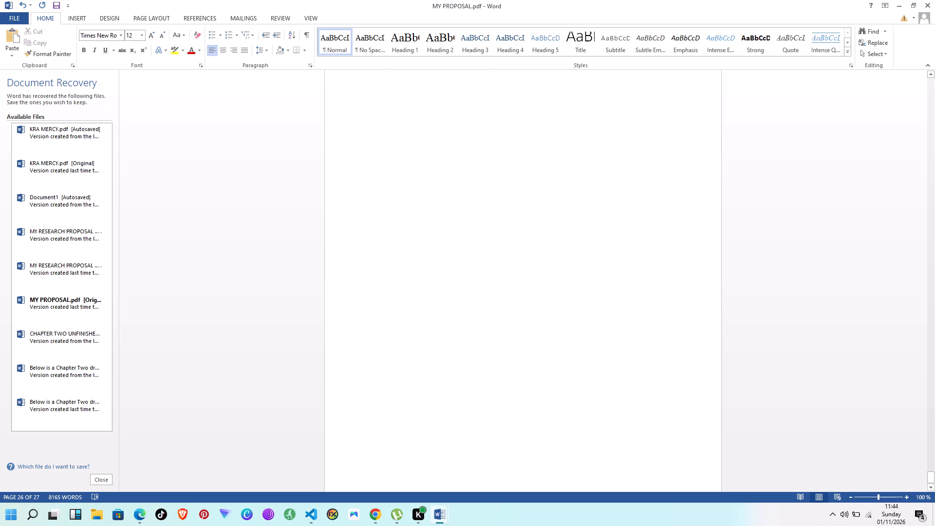
{"action": "scroll", "coordinate": [604, 330], "scroll_direction": "up", "scroll_amount": 12}
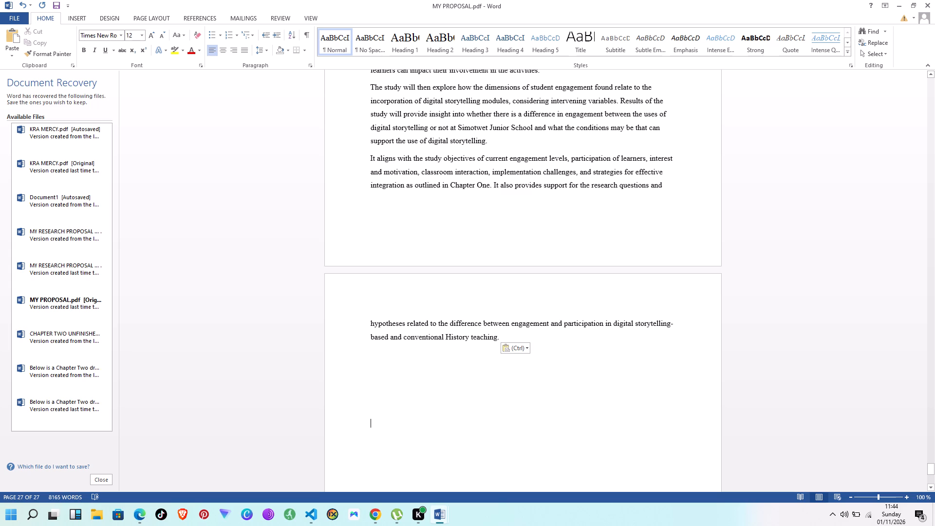
{"action": "scroll", "coordinate": [604, 330], "scroll_direction": "up", "scroll_amount": 6}
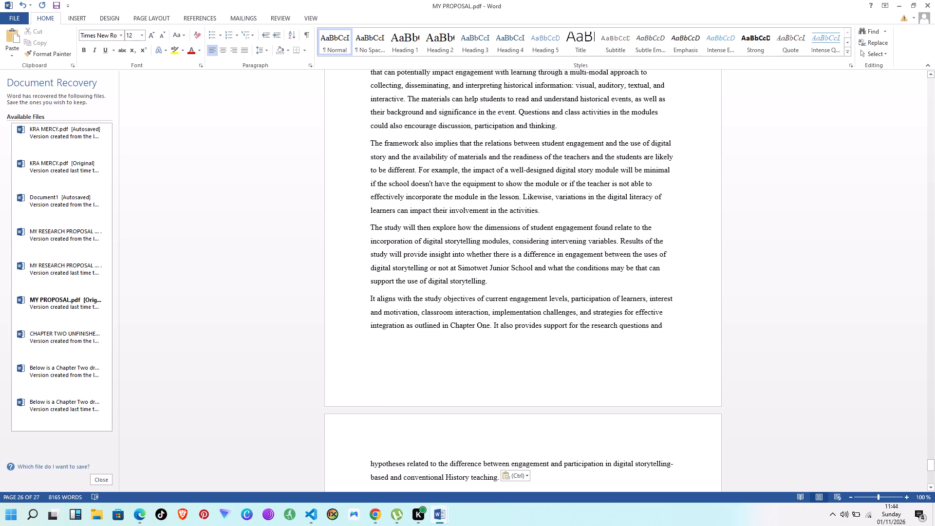
{"action": "scroll", "coordinate": [599, 338], "scroll_direction": "up", "scroll_amount": 10}
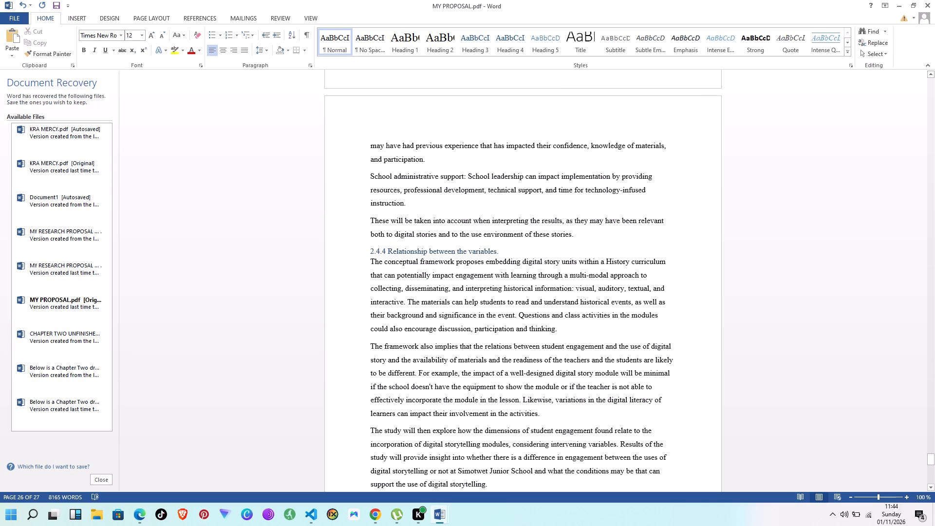
{"action": "scroll", "coordinate": [598, 335], "scroll_direction": "up", "scroll_amount": 11}
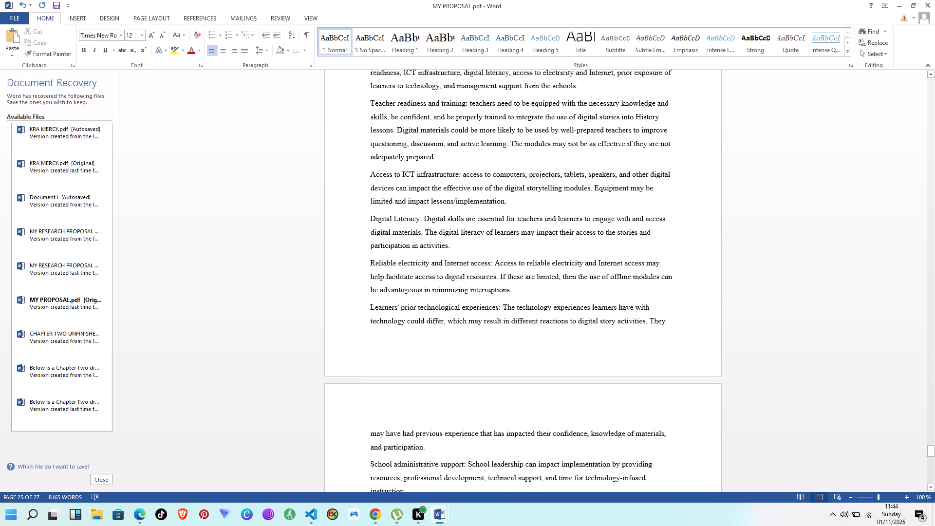
{"action": "scroll", "coordinate": [599, 332], "scroll_direction": "up", "scroll_amount": 10}
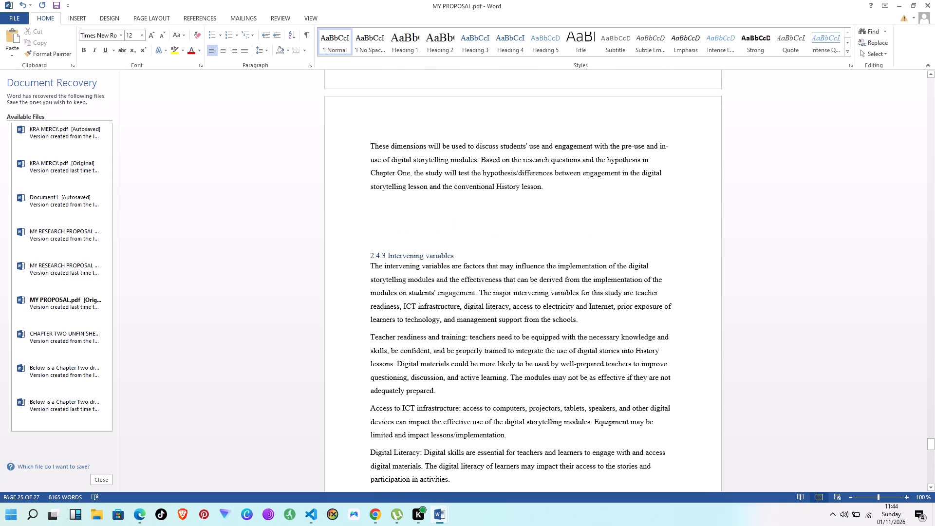
{"action": "scroll", "coordinate": [599, 332], "scroll_direction": "up", "scroll_amount": 14}
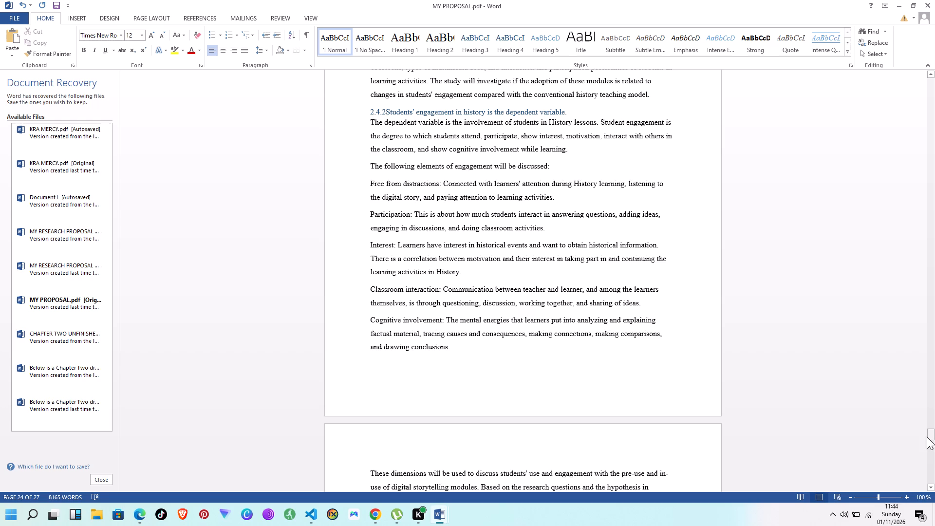
Skim the merged proposal backwards from Chapter Two to the opening of Chapter One: Introduction.
{"action": "left_click_drag", "start_coordinate": [931, 437], "coordinate": [926, 368]}
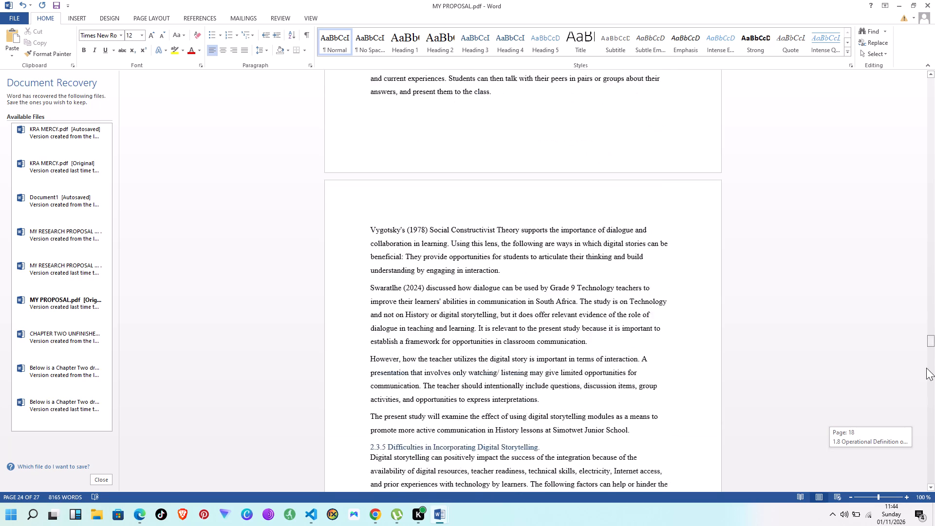
{"action": "left_click_drag", "start_coordinate": [926, 368], "coordinate": [922, 370]}
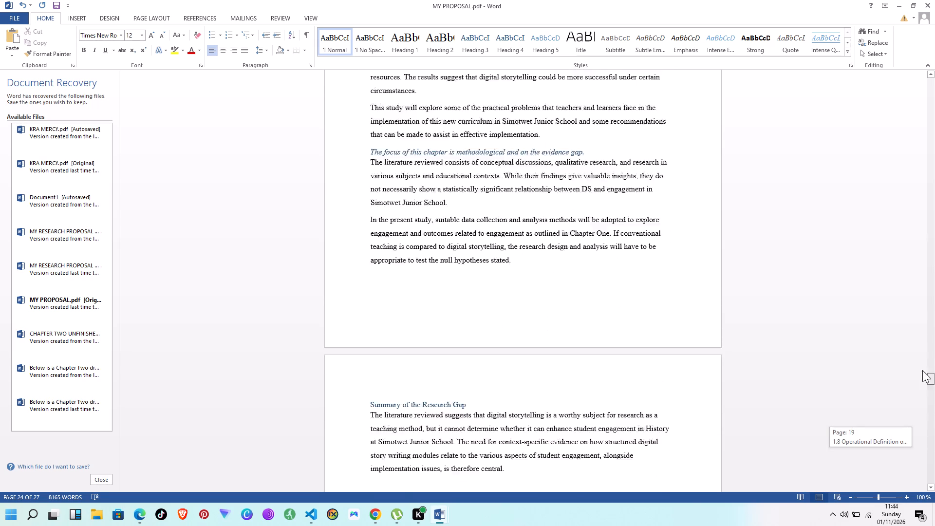
{"action": "left_click_drag", "start_coordinate": [922, 370], "coordinate": [930, 204]}
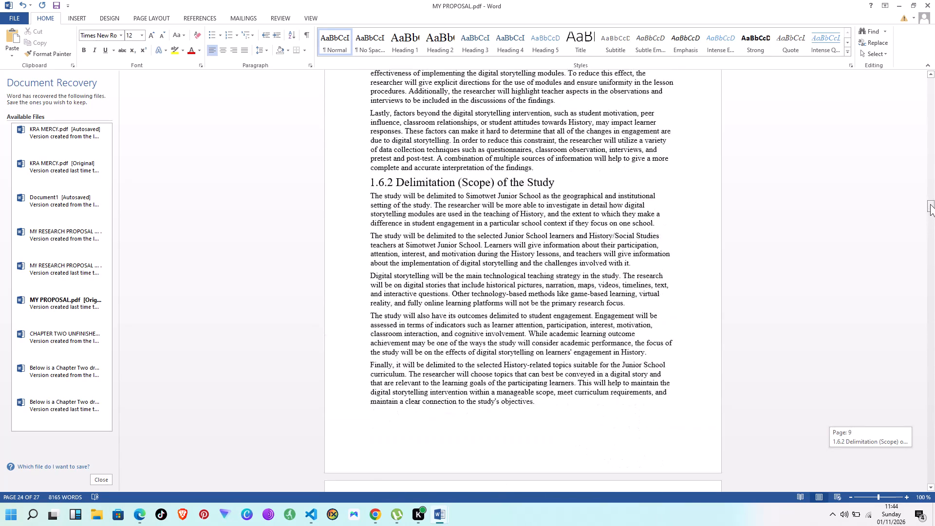
{"action": "left_click_drag", "start_coordinate": [930, 204], "coordinate": [930, 200]}
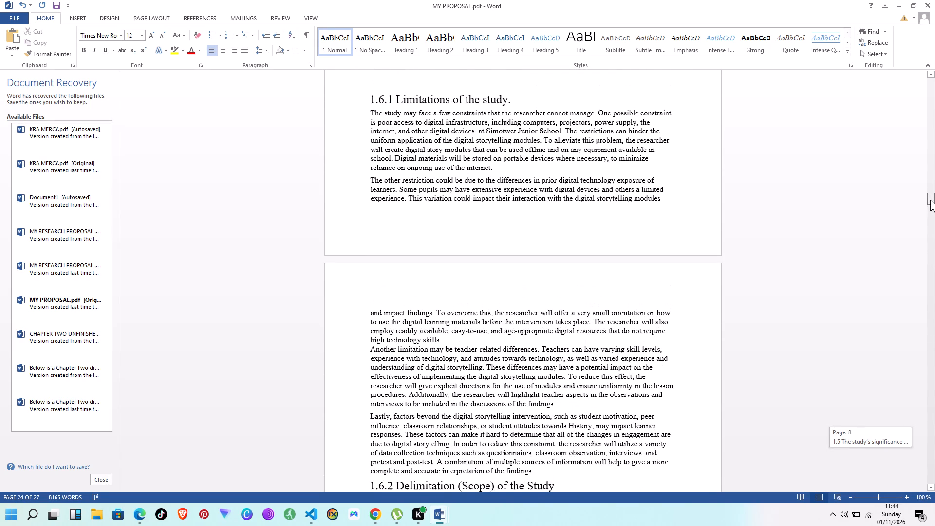
{"action": "left_click_drag", "start_coordinate": [930, 200], "coordinate": [932, 150]}
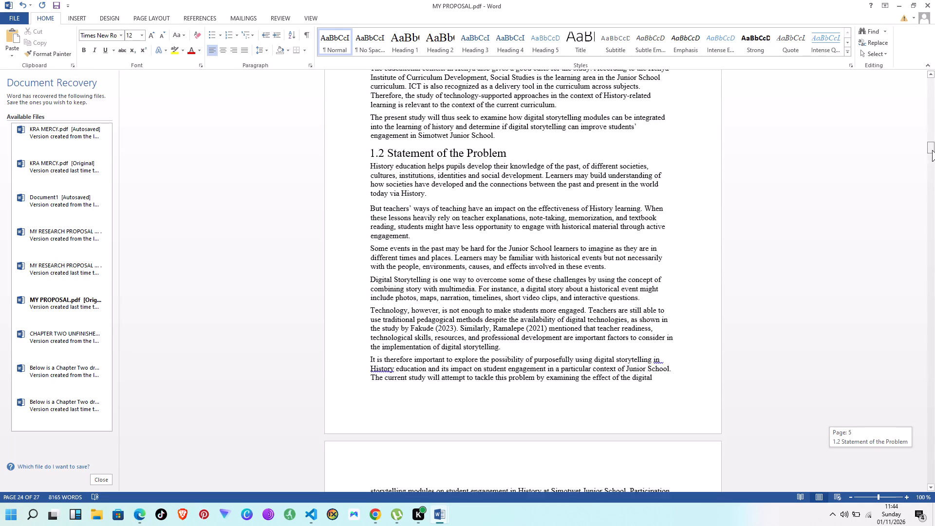
{"action": "left_click_drag", "start_coordinate": [932, 150], "coordinate": [932, 126]}
{"action": "scroll", "coordinate": [432, 329], "scroll_direction": "up", "scroll_amount": 1}
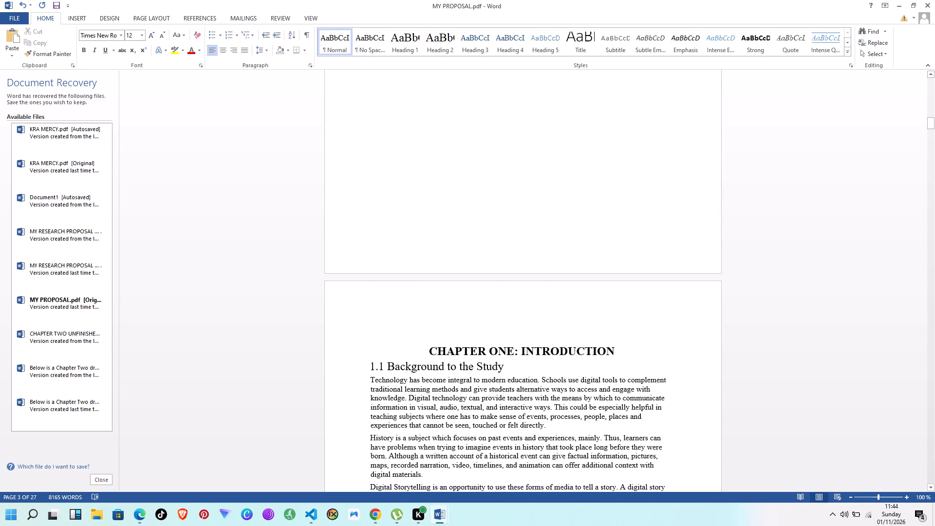
{"action": "scroll", "coordinate": [432, 329], "scroll_direction": "up", "scroll_amount": 1}
{"action": "scroll", "coordinate": [432, 329], "scroll_direction": "down", "scroll_amount": 6}
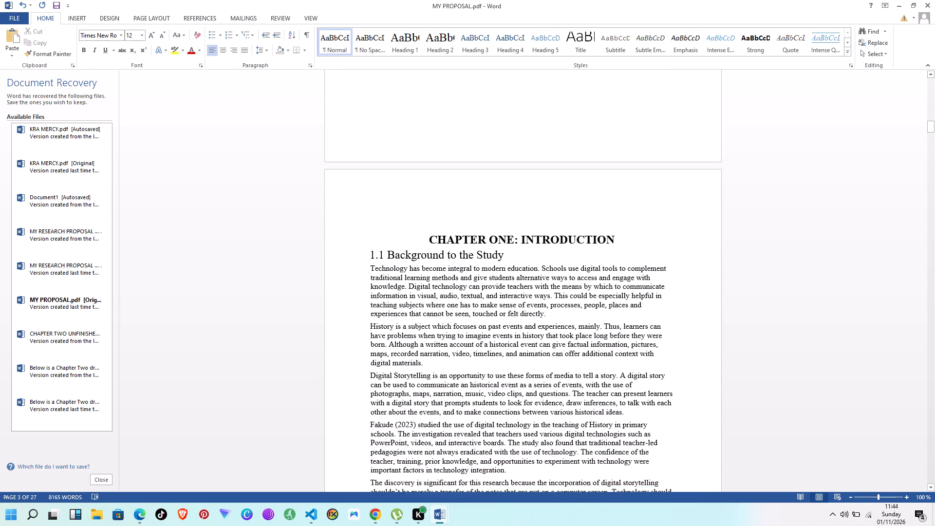
{"action": "scroll", "coordinate": [432, 329], "scroll_direction": "down", "scroll_amount": 5}
{"action": "scroll", "coordinate": [432, 329], "scroll_direction": "up", "scroll_amount": 2}
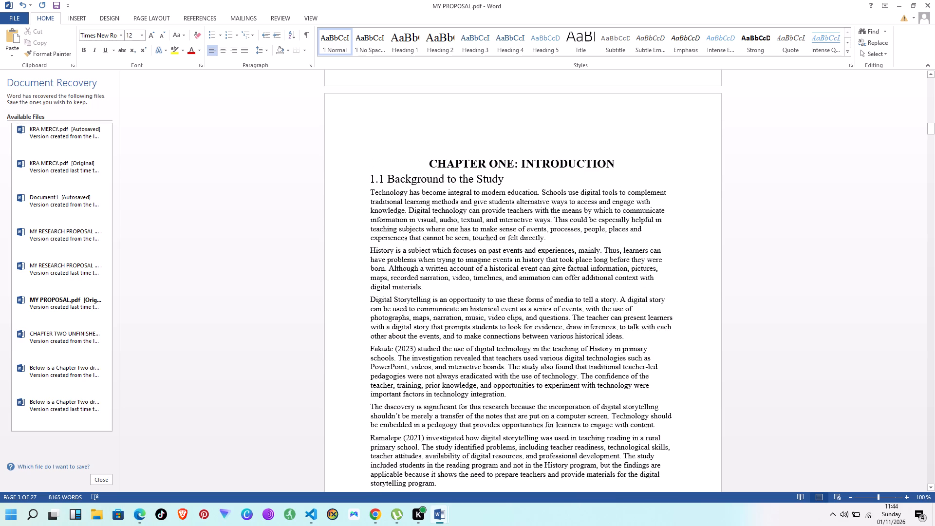
Update the entire table of contents, covering headings as well as page numbers.
{"action": "scroll", "coordinate": [434, 326], "scroll_direction": "up", "scroll_amount": 13}
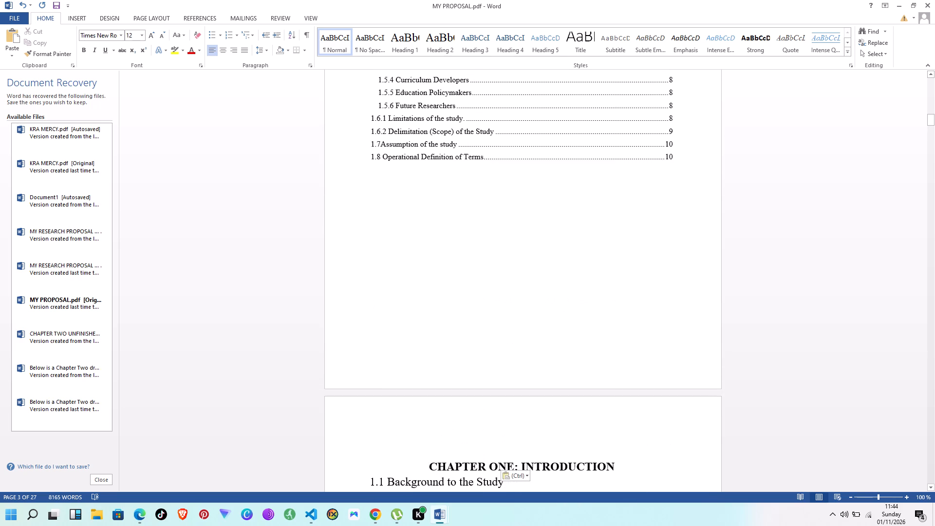
{"action": "scroll", "coordinate": [439, 323], "scroll_direction": "up", "scroll_amount": 8}
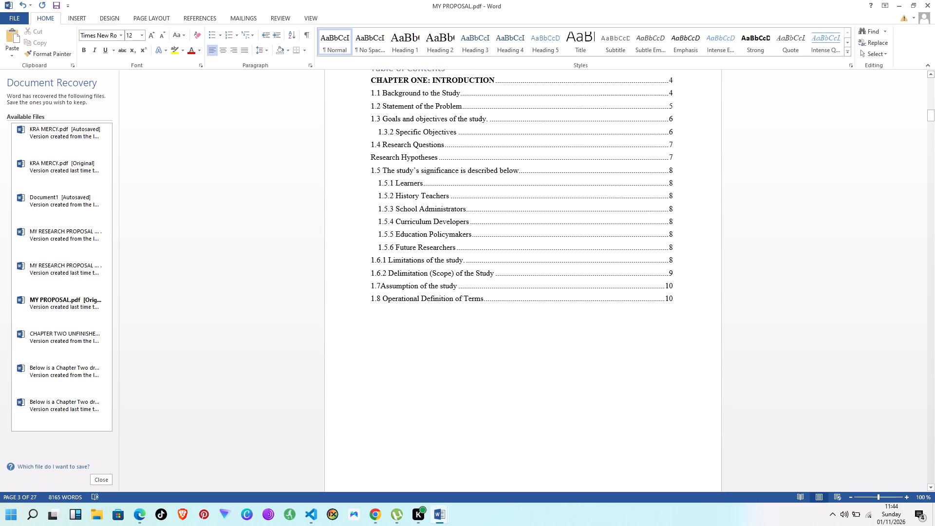
{"action": "scroll", "coordinate": [440, 321], "scroll_direction": "up", "scroll_amount": 5}
{"action": "left_click", "coordinate": [431, 343]}
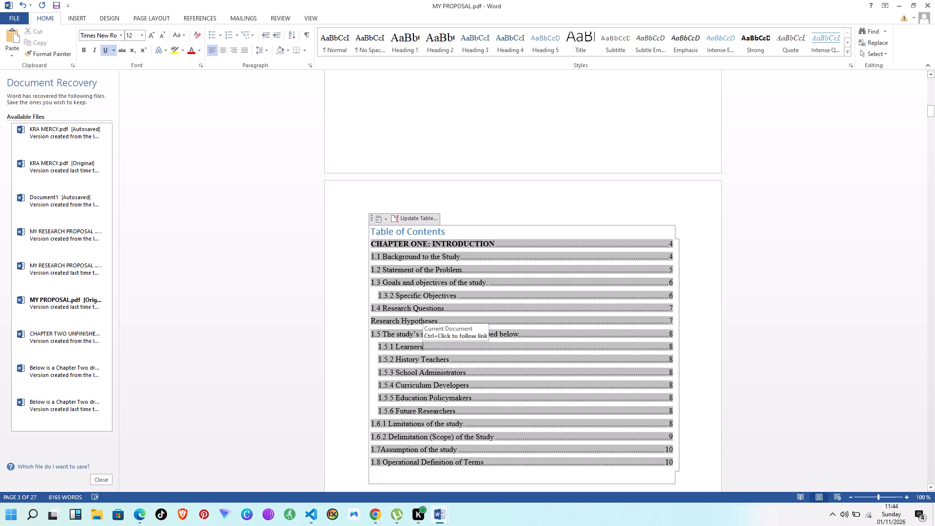
{"action": "left_click", "coordinate": [425, 219]}
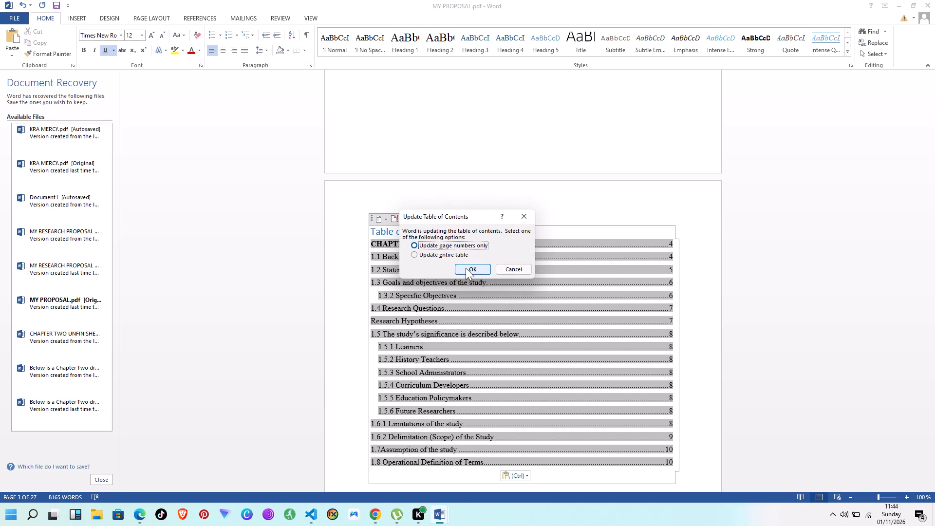
{"action": "left_click", "coordinate": [414, 255]}
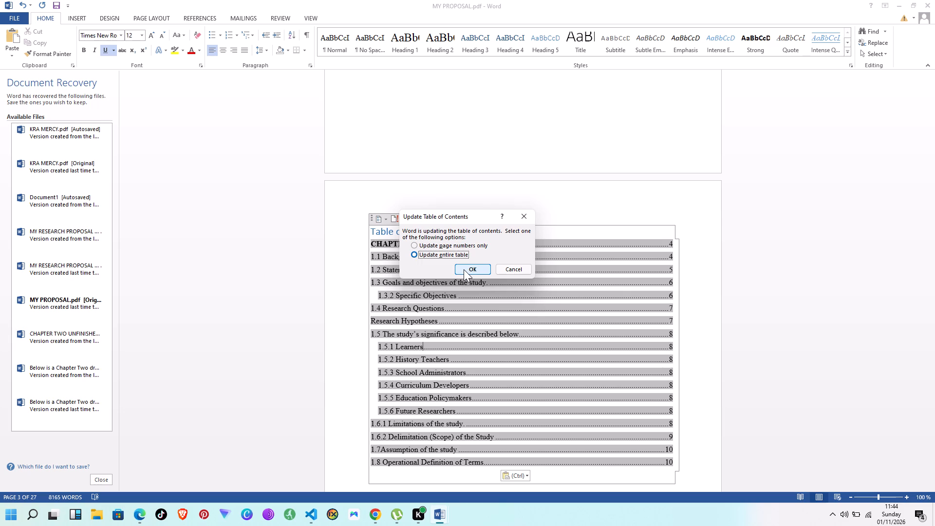
{"action": "left_click", "coordinate": [464, 269]}
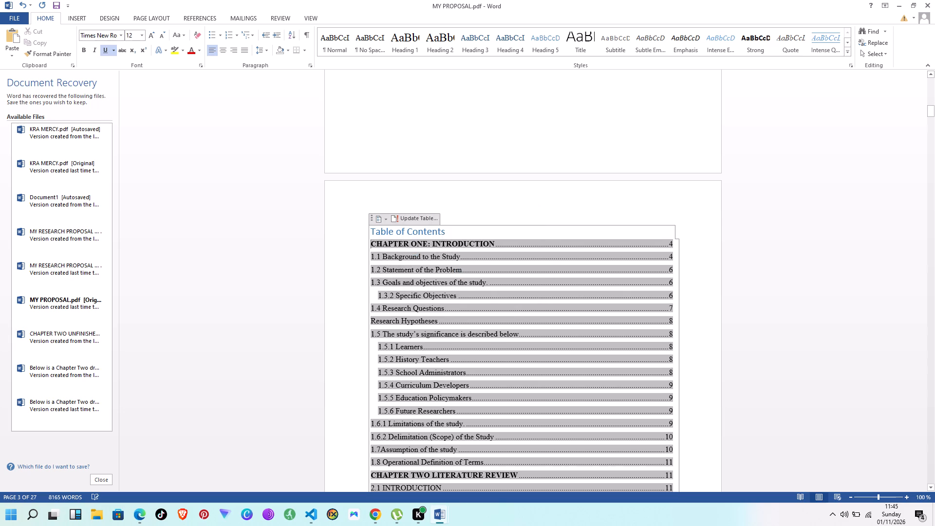
Check the Chapter Two entries in the updated table of contents, down to 2.4.4 Relationship between the variables.
{"action": "scroll", "coordinate": [464, 269], "scroll_direction": "down", "scroll_amount": 5}
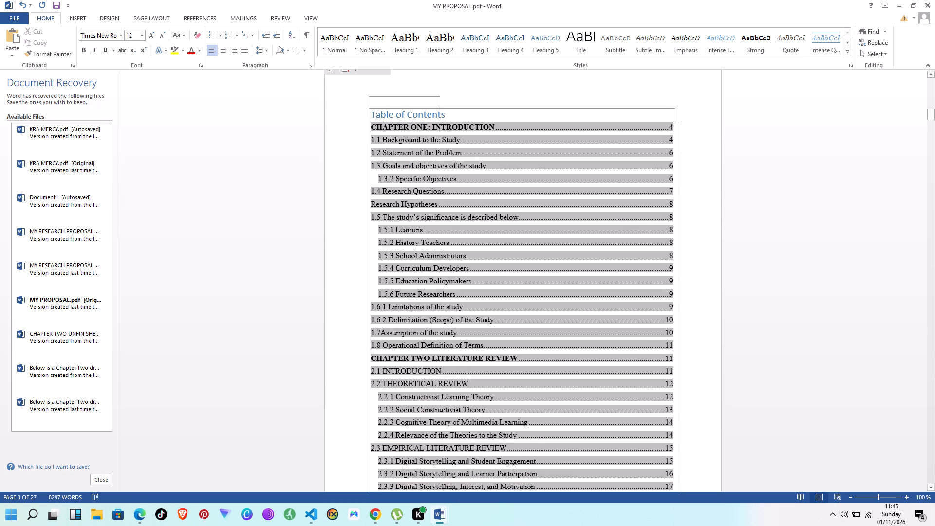
{"action": "scroll", "coordinate": [464, 269], "scroll_direction": "down", "scroll_amount": 8}
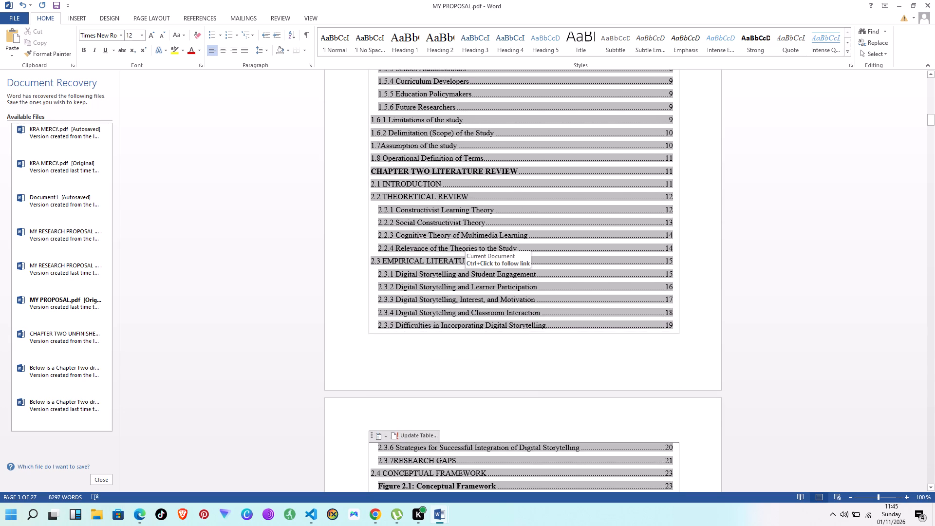
{"action": "scroll", "coordinate": [465, 277], "scroll_direction": "down", "scroll_amount": 7}
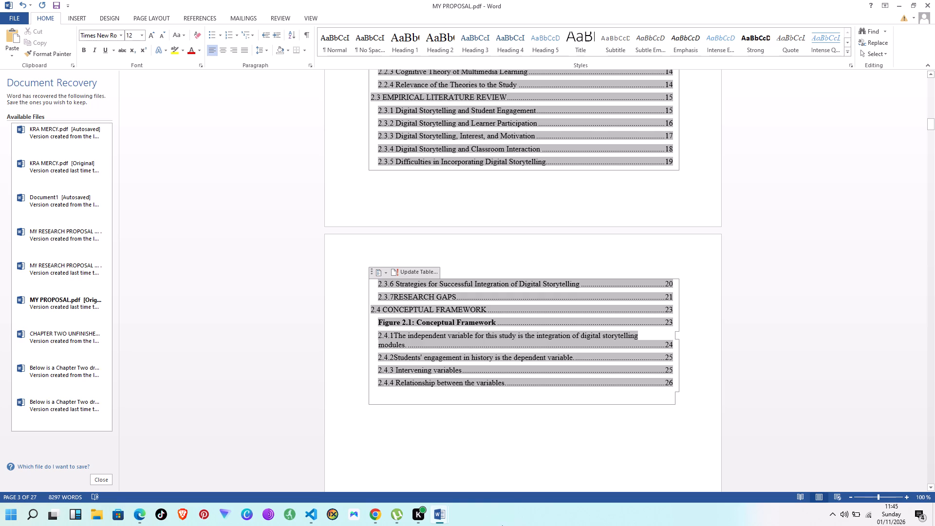
{"action": "left_click", "coordinate": [553, 446]}
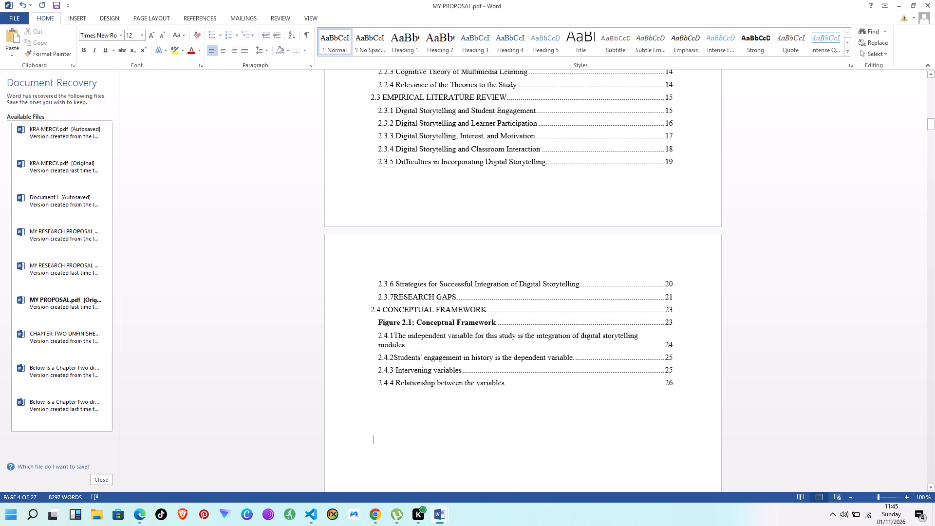
{"action": "scroll", "coordinate": [551, 442], "scroll_direction": "up", "scroll_amount": 1}
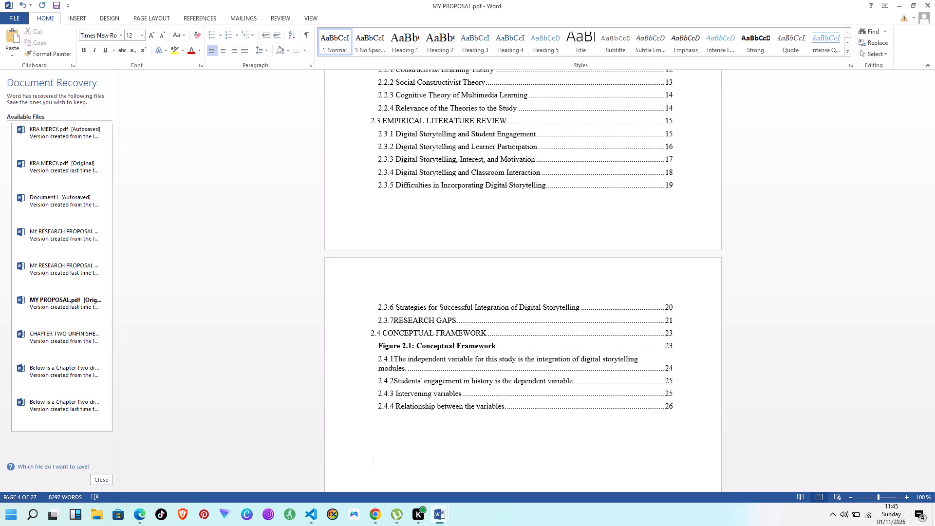
{"action": "scroll", "coordinate": [551, 442], "scroll_direction": "down", "scroll_amount": 1}
{"action": "scroll", "coordinate": [611, 363], "scroll_direction": "up", "scroll_amount": 1}
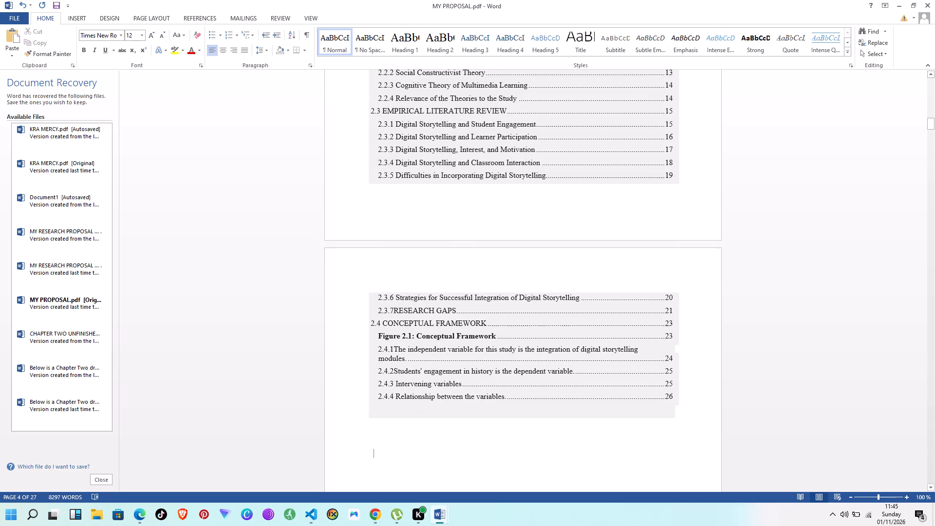
{"action": "scroll", "coordinate": [603, 370], "scroll_direction": "down", "scroll_amount": 5}
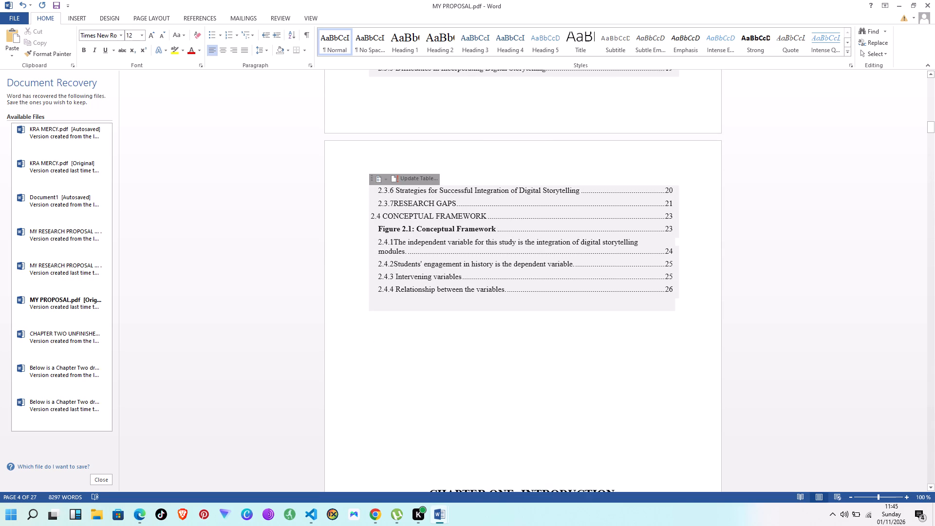
Go to section 2.4 Conceptual Framework and examine the Figure 2.1 diagram.
{"action": "left_click_drag", "start_coordinate": [934, 132], "coordinate": [919, 339]}
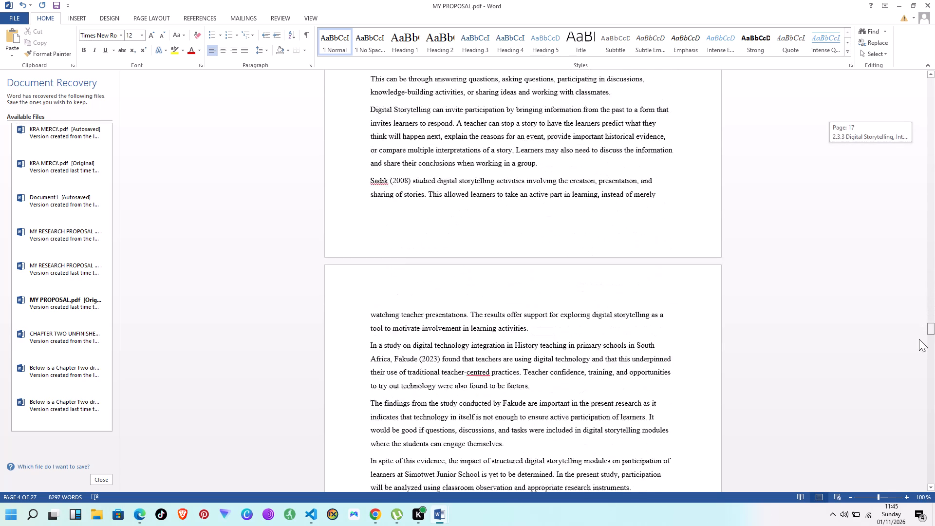
{"action": "left_click_drag", "start_coordinate": [919, 339], "coordinate": [921, 375]}
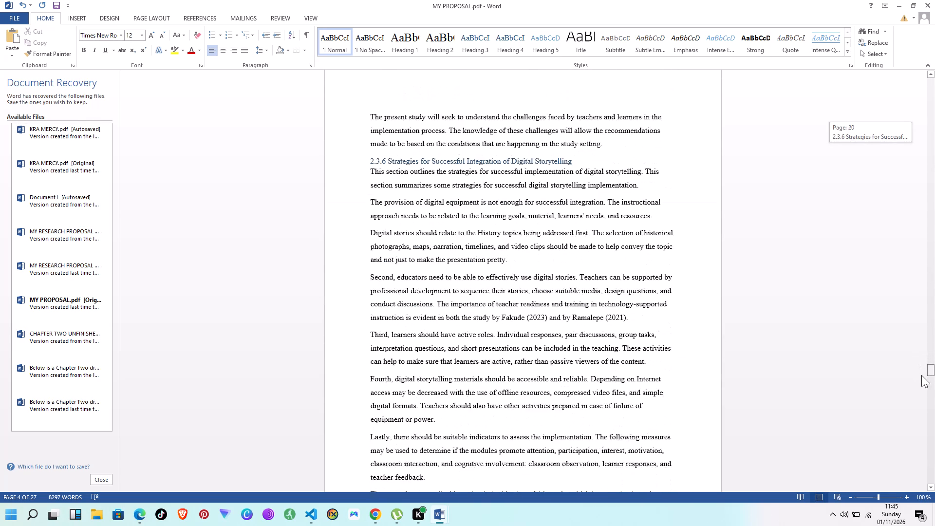
{"action": "left_click_drag", "start_coordinate": [921, 375], "coordinate": [925, 409]}
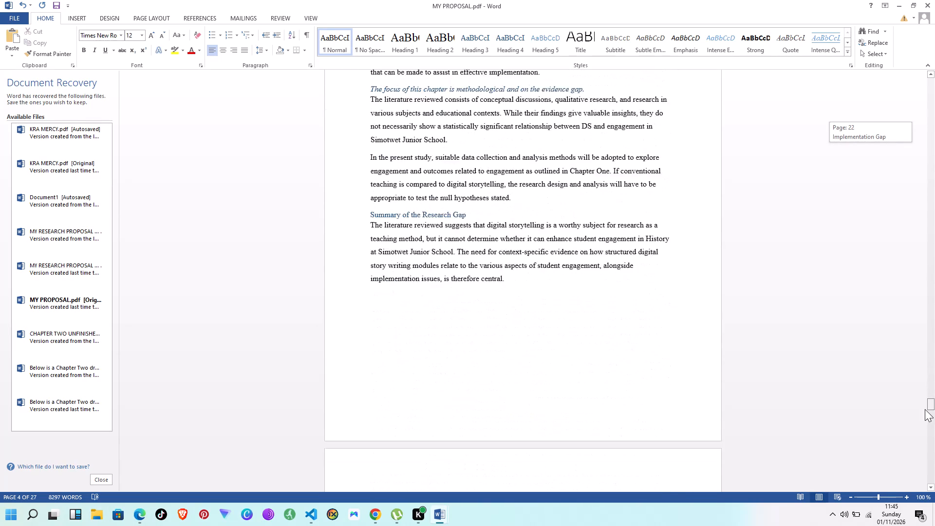
{"action": "left_click_drag", "start_coordinate": [925, 409], "coordinate": [925, 416]}
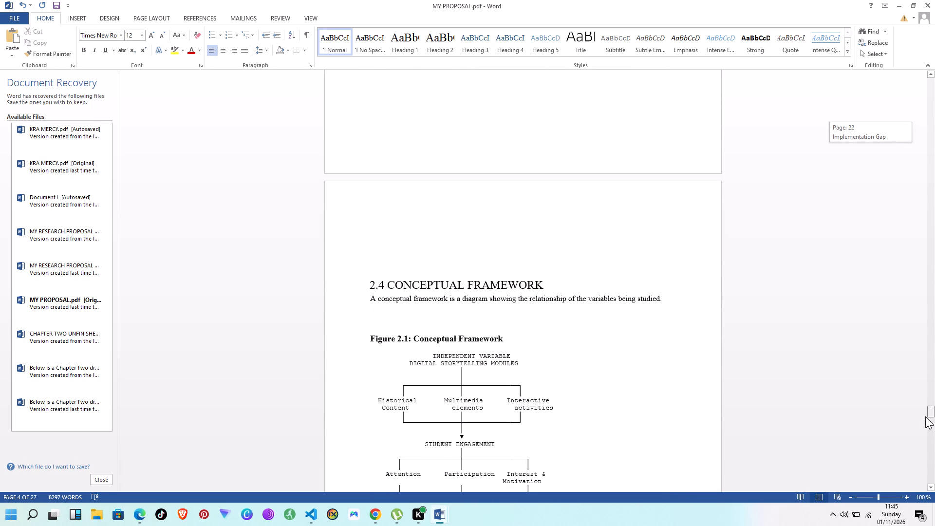
{"action": "left_click_drag", "start_coordinate": [925, 416], "coordinate": [925, 417]}
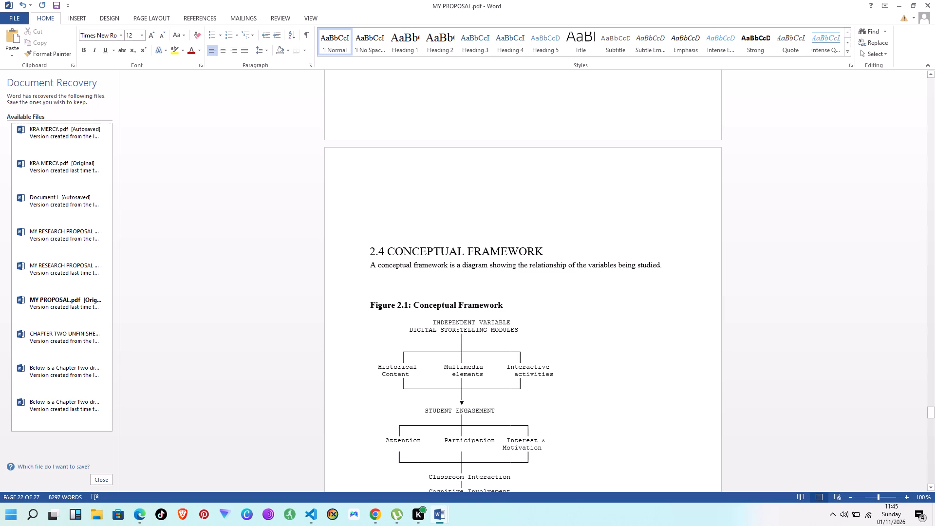
Delete the "Figure 2.1:" label from the caption above the conceptual framework diagram, keeping the words Conceptual Framework.
{"action": "left_click_drag", "start_coordinate": [506, 303], "coordinate": [494, 306]}
{"action": "left_click_drag", "start_coordinate": [494, 306], "coordinate": [443, 308]}
{"action": "left_click", "coordinate": [573, 309]}
{"action": "left_click_drag", "start_coordinate": [411, 305], "coordinate": [369, 309]}
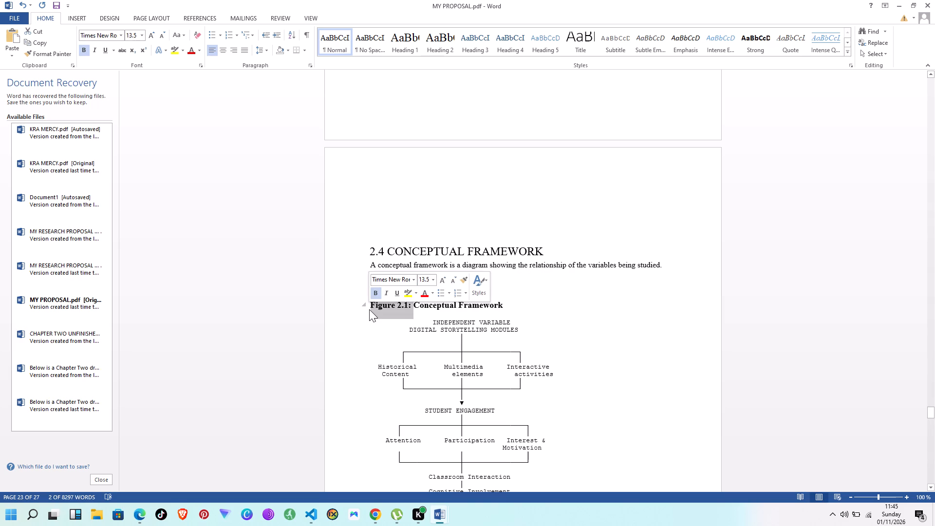
{"action": "key", "text": "BackSpace"}
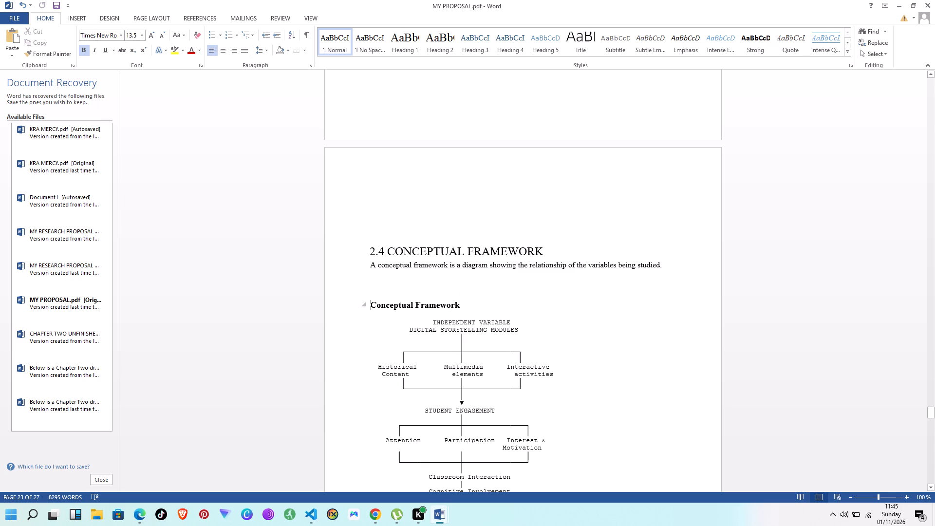
Remove the bold from the Conceptual Framework caption above the diagram and apply the Heading 2 style to it.
{"action": "left_click_drag", "start_coordinate": [472, 305], "coordinate": [376, 306]}
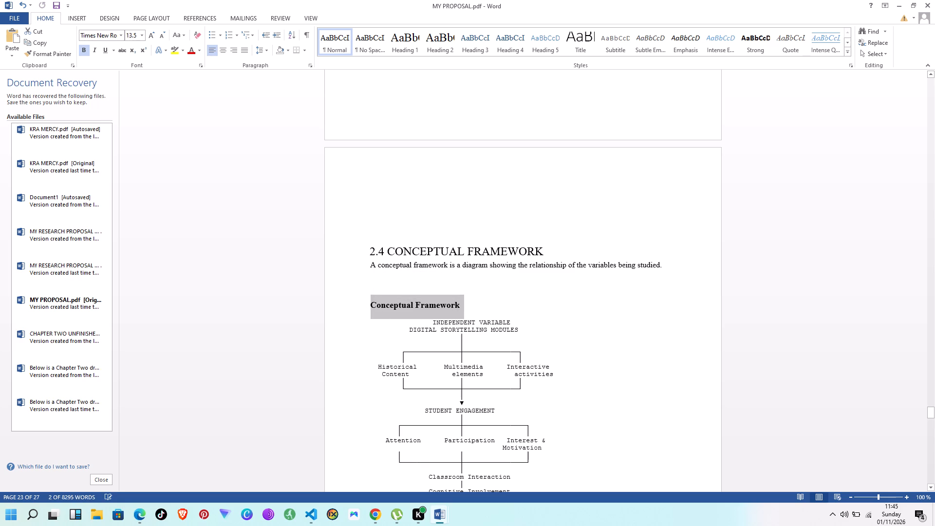
{"action": "left_click", "coordinate": [79, 52]}
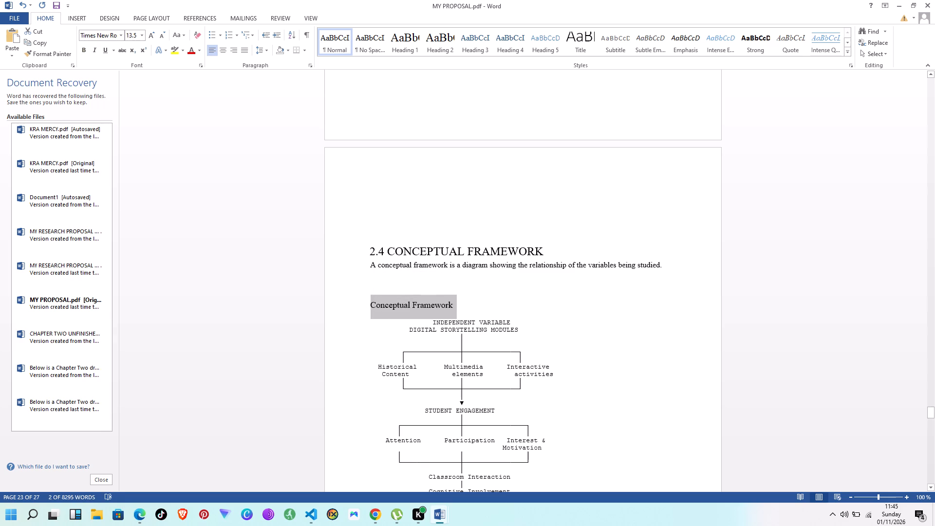
{"action": "left_click", "coordinate": [449, 48]}
{"action": "left_click", "coordinate": [573, 337]}
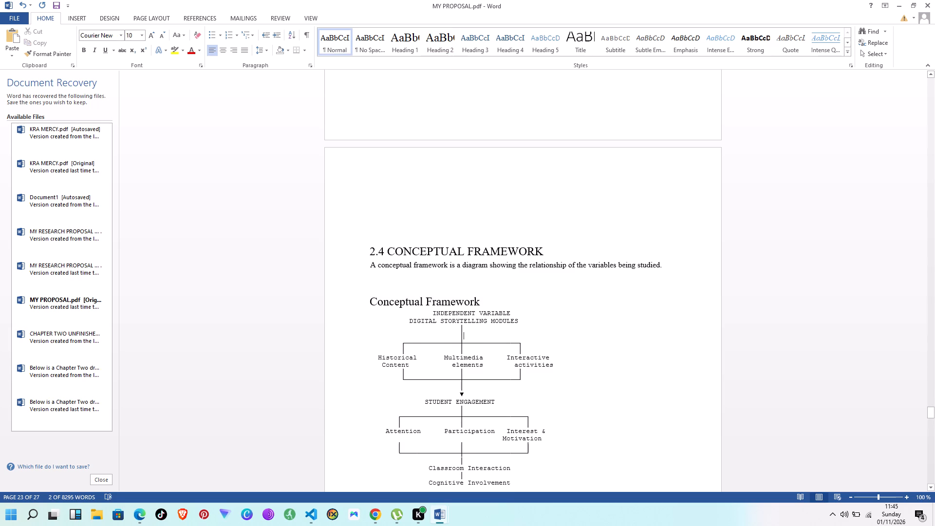
Go back to the table of contents and update the entire table, not just the page numbers.
{"action": "left_click_drag", "start_coordinate": [932, 415], "coordinate": [911, 294]}
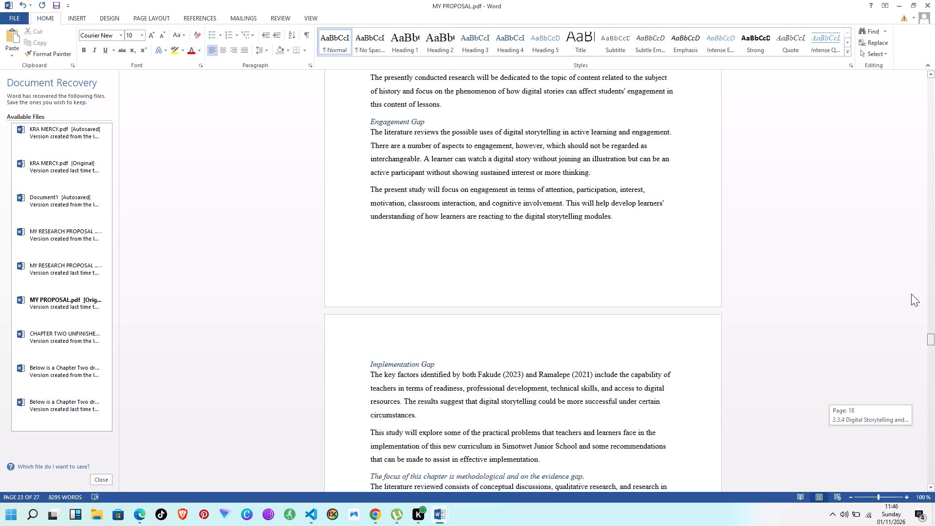
{"action": "left_click_drag", "start_coordinate": [911, 294], "coordinate": [927, 146]}
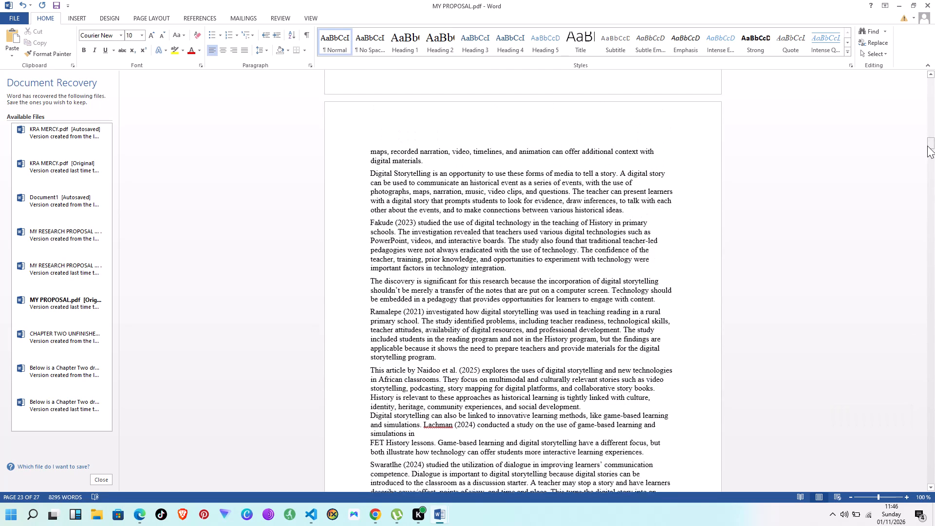
{"action": "left_click_drag", "start_coordinate": [928, 143], "coordinate": [934, 91]}
{"action": "scroll", "coordinate": [561, 331], "scroll_direction": "down", "scroll_amount": 1}
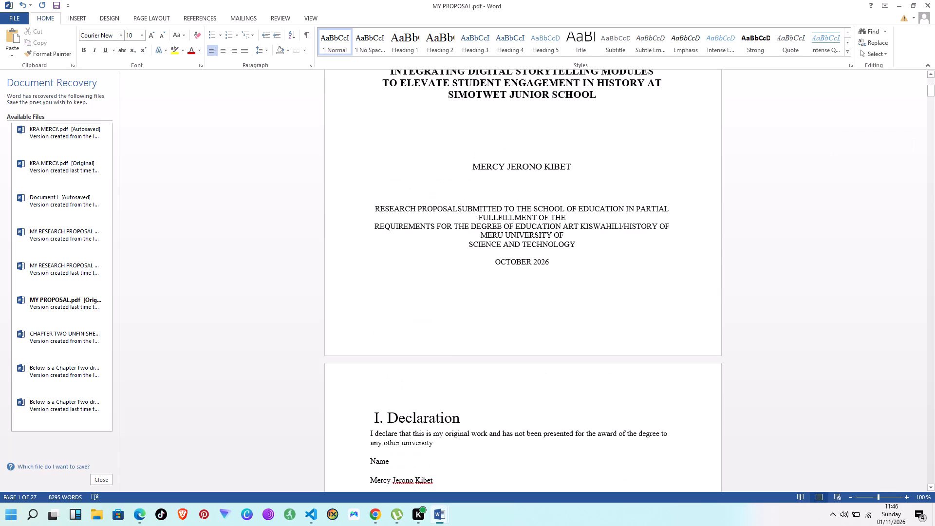
{"action": "scroll", "coordinate": [560, 331], "scroll_direction": "down", "scroll_amount": 12}
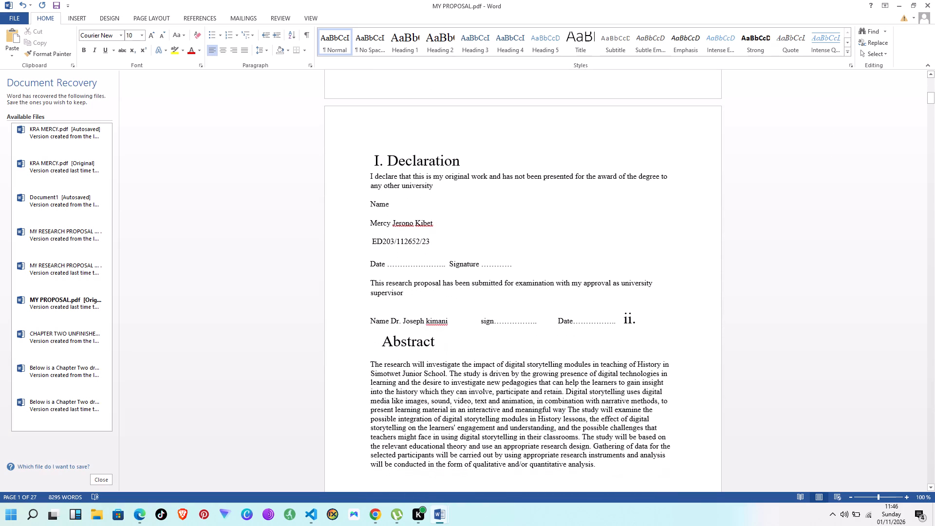
{"action": "scroll", "coordinate": [530, 331], "scroll_direction": "down", "scroll_amount": 11}
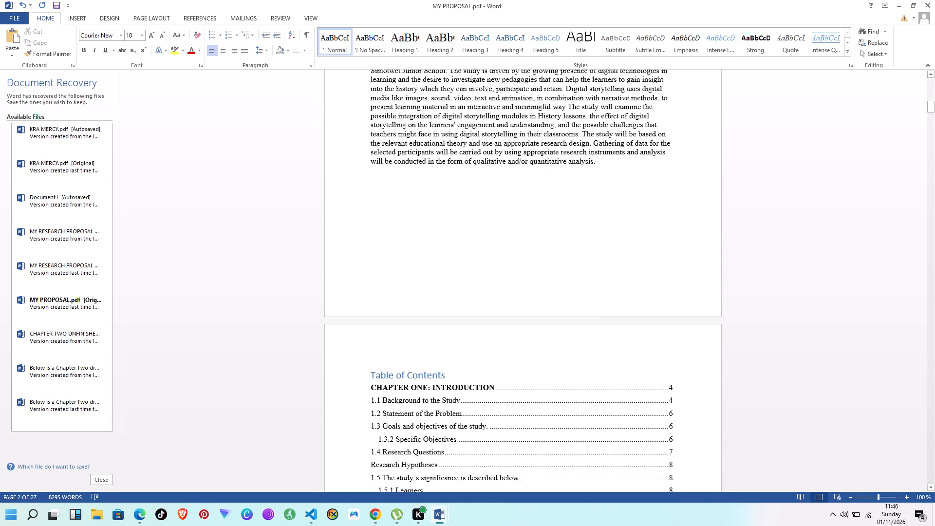
{"action": "scroll", "coordinate": [524, 306], "scroll_direction": "down", "scroll_amount": 7}
{"action": "left_click", "coordinate": [478, 329]}
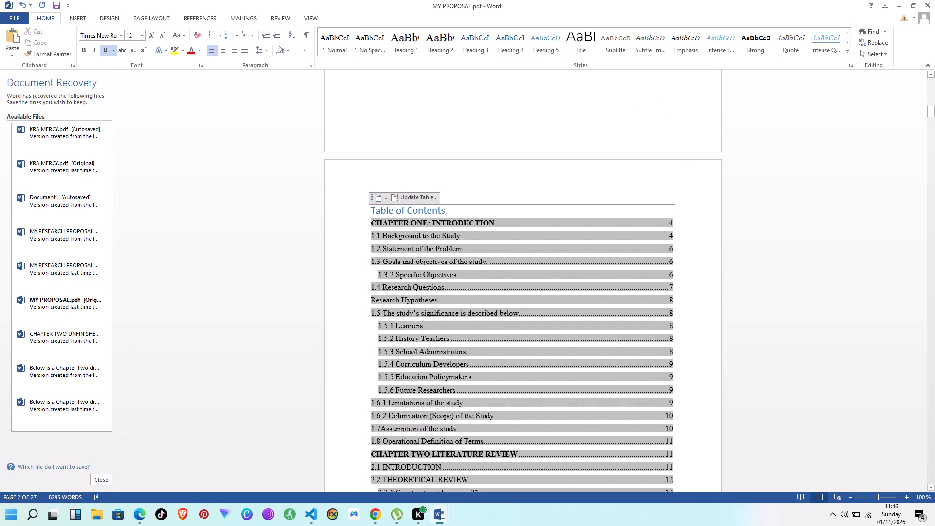
{"action": "left_click", "coordinate": [422, 198]}
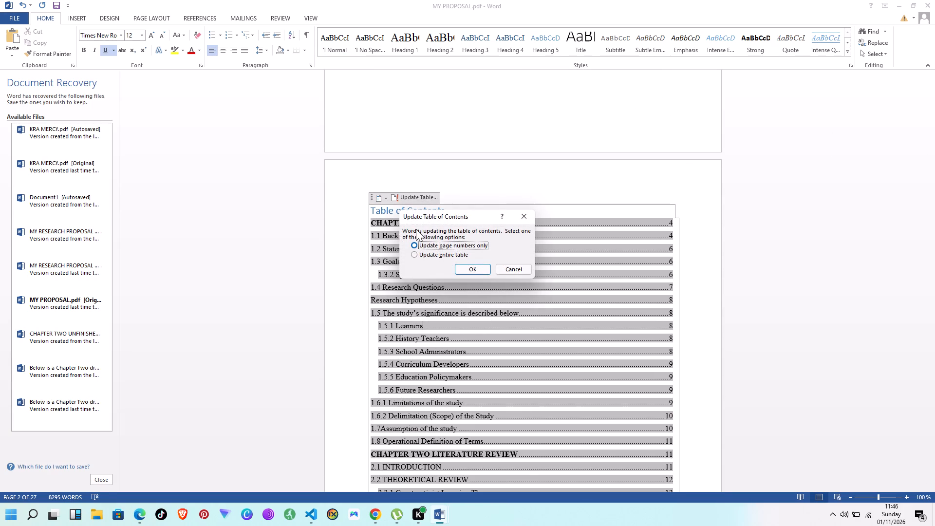
{"action": "left_click", "coordinate": [412, 253]}
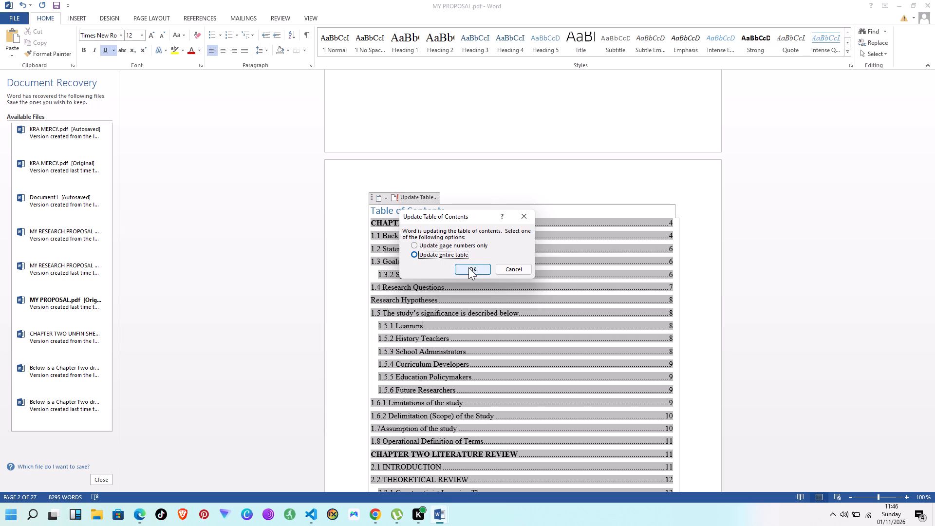
{"action": "left_click", "coordinate": [468, 267]}
Check the refreshed table of contents from Chapter One through the 2.4 Conceptual Framework entries.
{"action": "scroll", "coordinate": [468, 267], "scroll_direction": "down", "scroll_amount": 6}
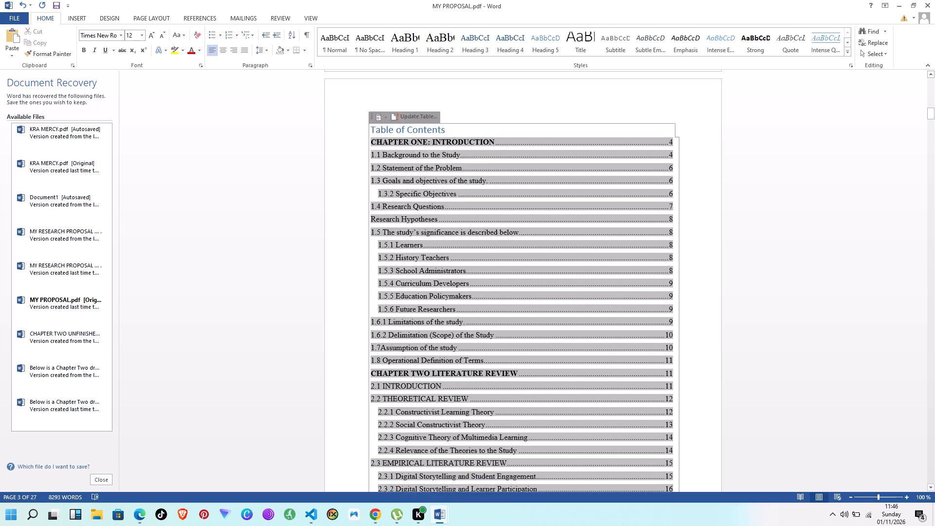
{"action": "scroll", "coordinate": [469, 263], "scroll_direction": "down", "scroll_amount": 2}
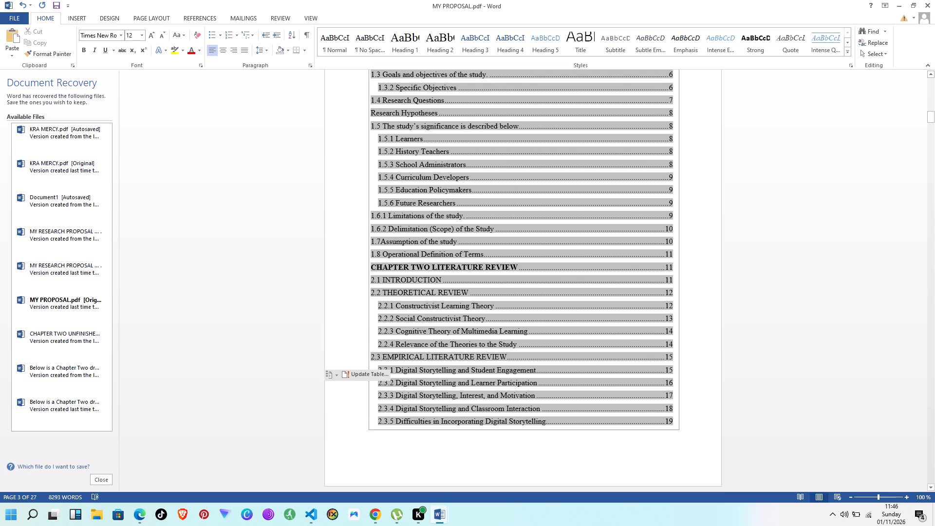
{"action": "scroll", "coordinate": [469, 263], "scroll_direction": "down", "scroll_amount": 5}
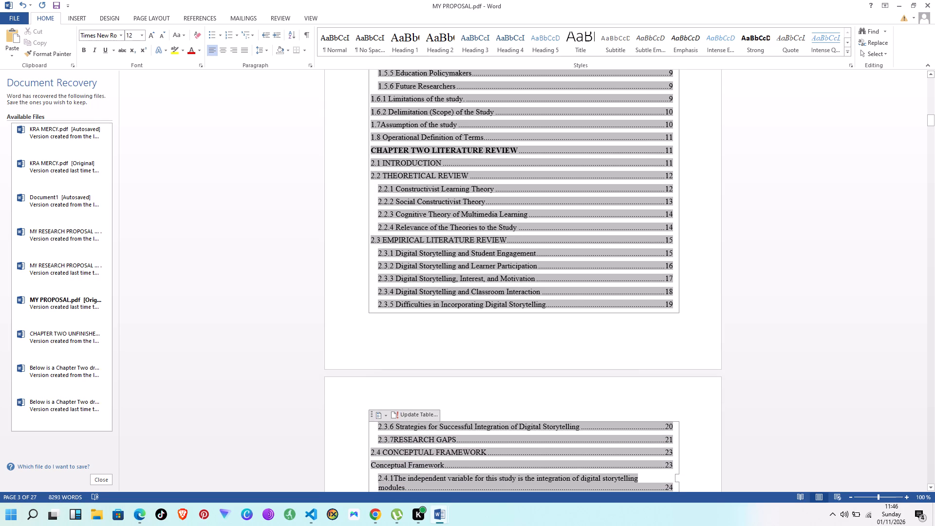
{"action": "left_click", "coordinate": [687, 379]}
{"action": "left_click", "coordinate": [692, 400]}
{"action": "left_click", "coordinate": [705, 326]}
{"action": "scroll", "coordinate": [527, 336], "scroll_direction": "up", "scroll_amount": 6}
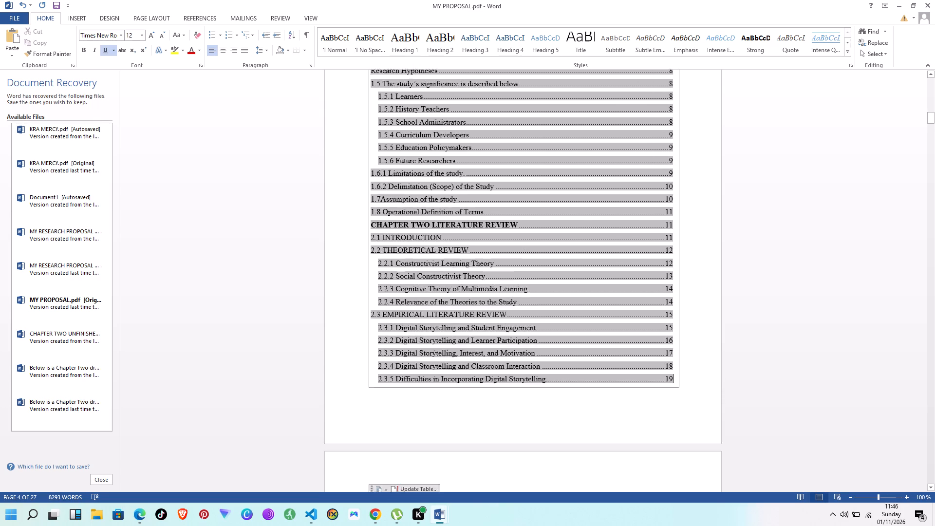
{"action": "scroll", "coordinate": [527, 336], "scroll_direction": "up", "scroll_amount": 4}
{"action": "left_click", "coordinate": [486, 114]}
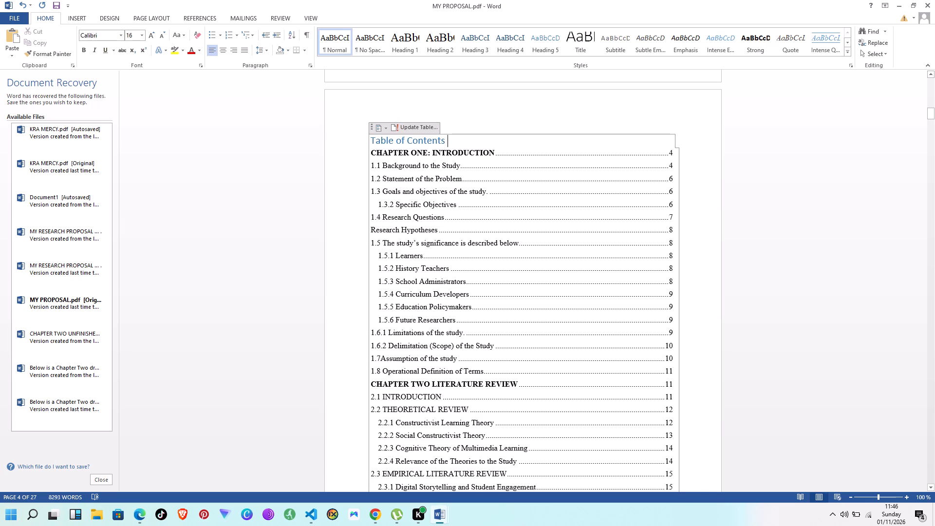
{"action": "scroll", "coordinate": [486, 114], "scroll_direction": "down", "scroll_amount": 2}
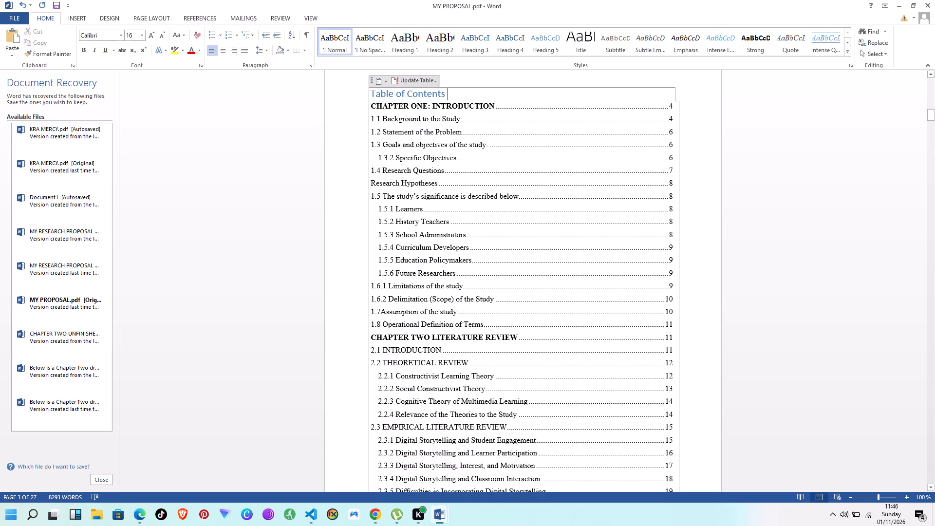
{"action": "left_click", "coordinate": [683, 155]}
{"action": "left_click", "coordinate": [689, 92]}
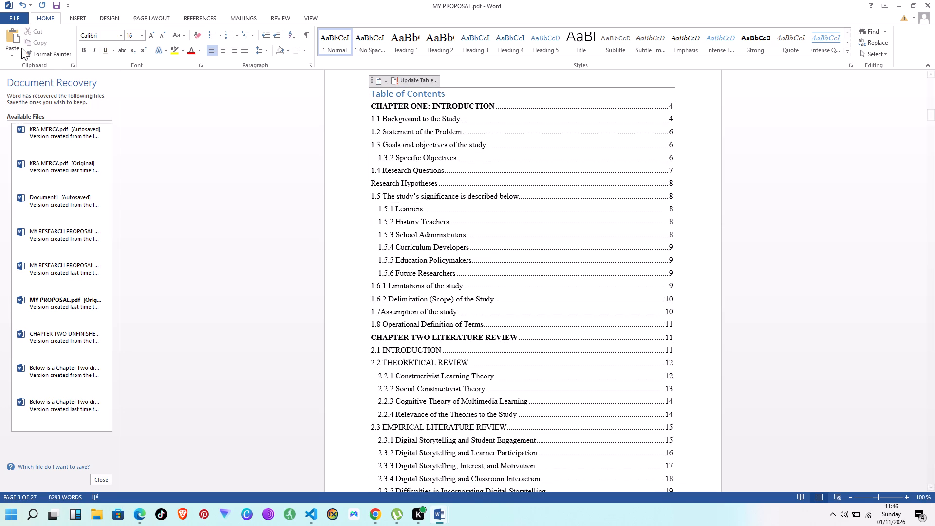
Save the combined proposal to the Desktop as a PDF named CHAPTER 1&2.
{"action": "left_click", "coordinate": [13, 19]}
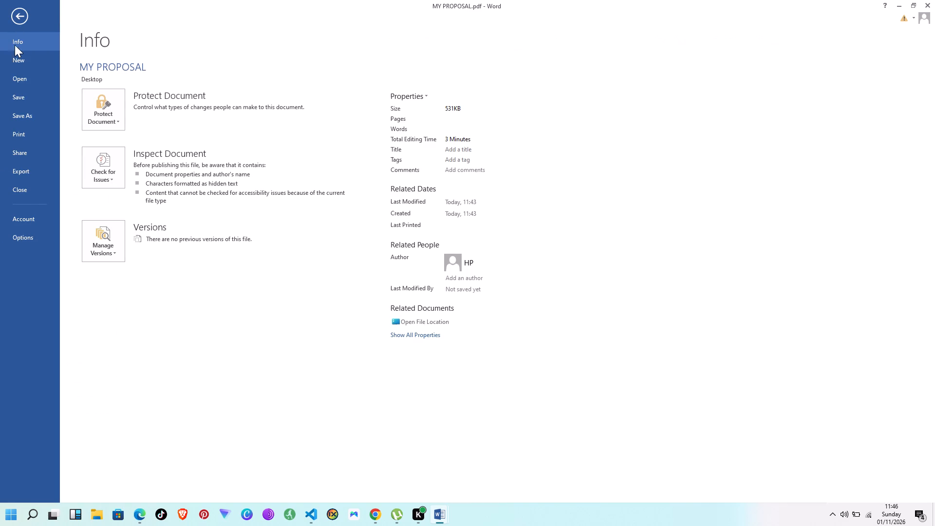
{"action": "left_click", "coordinate": [23, 118]}
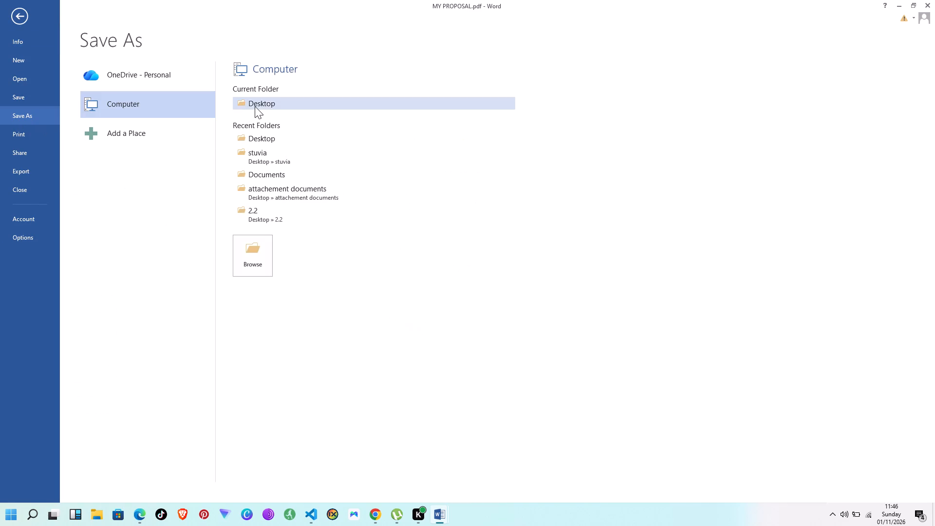
{"action": "left_click", "coordinate": [255, 106]}
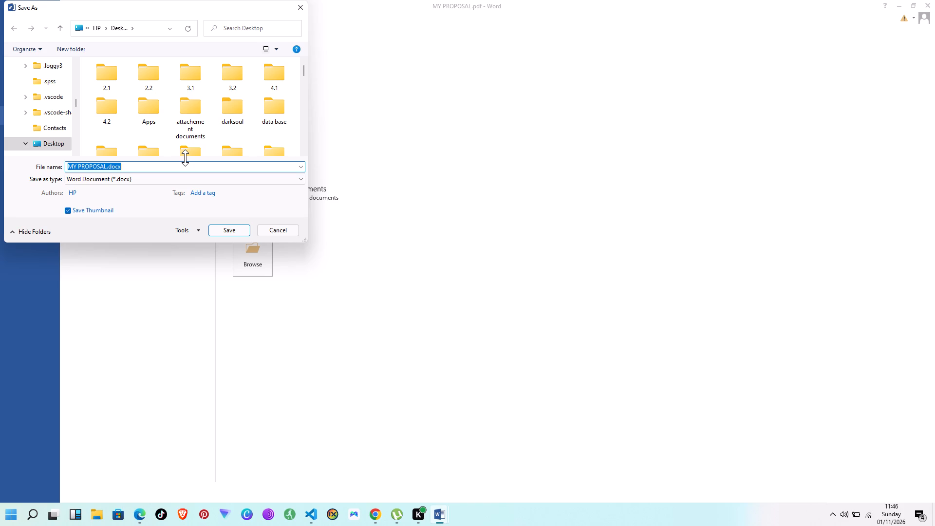
{"action": "key", "text": "BackSpace"}
{"action": "type", "text": "ch"}
{"action": "type", "text": "apter"}
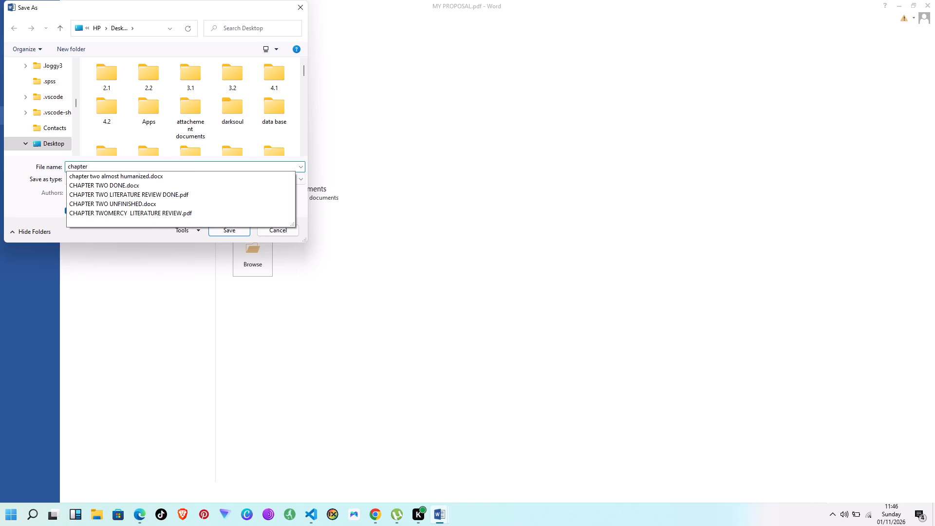
{"action": "key", "text": "BackSpace"}
{"action": "key", "text": "BackSpace"}
{"action": "key", "text": "BackSpace"}
{"action": "key", "text": "BackSpace"}
{"action": "key", "text": "BackSpace"}
{"action": "key", "text": "BackSpace"}
{"action": "key", "text": "BackSpace"}
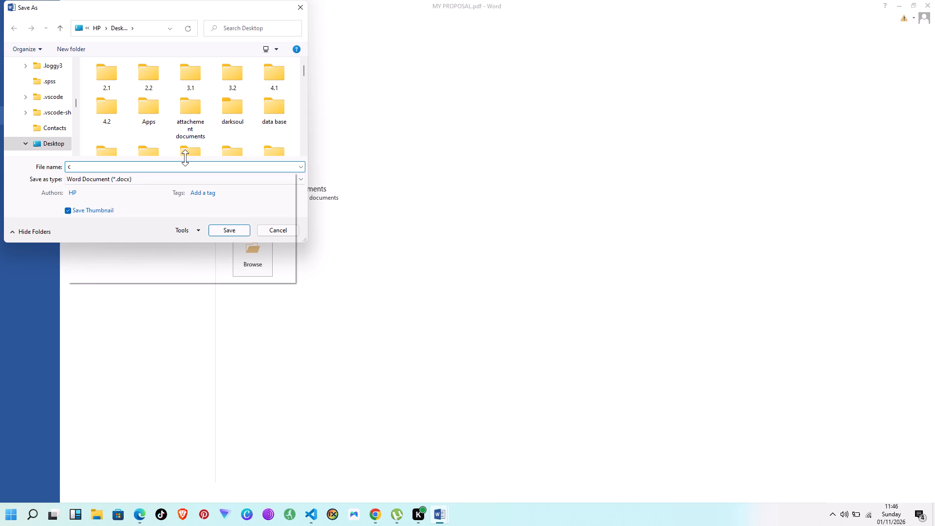
{"action": "type", "text": "CHAPTER"}
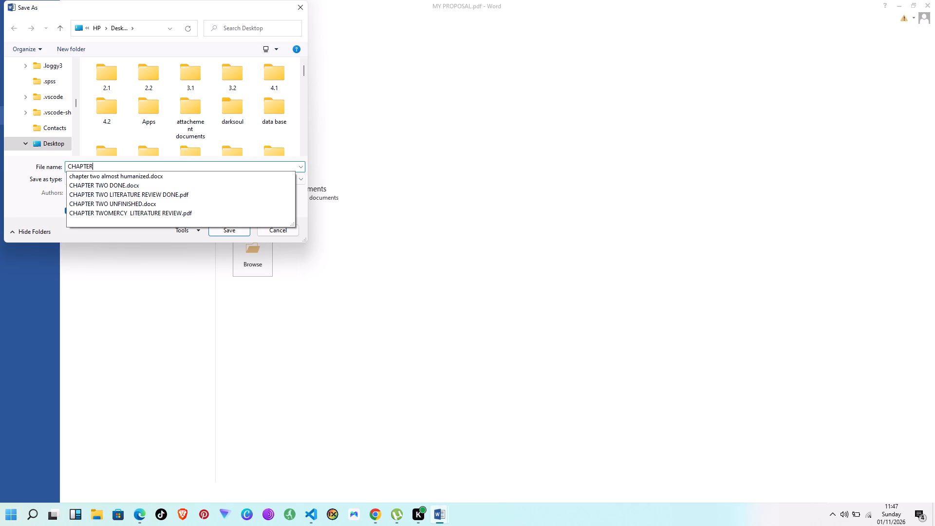
{"action": "key", "text": "space"}
{"action": "type", "text": "1"}
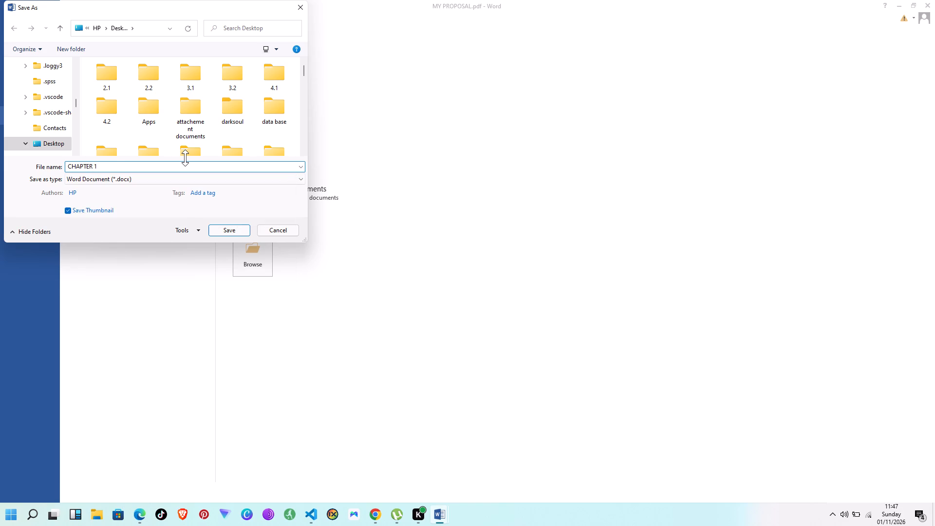
{"action": "key", "text": "shift+ampersand"}
{"action": "key", "text": "2"}
{"action": "left_click", "coordinate": [299, 179]}
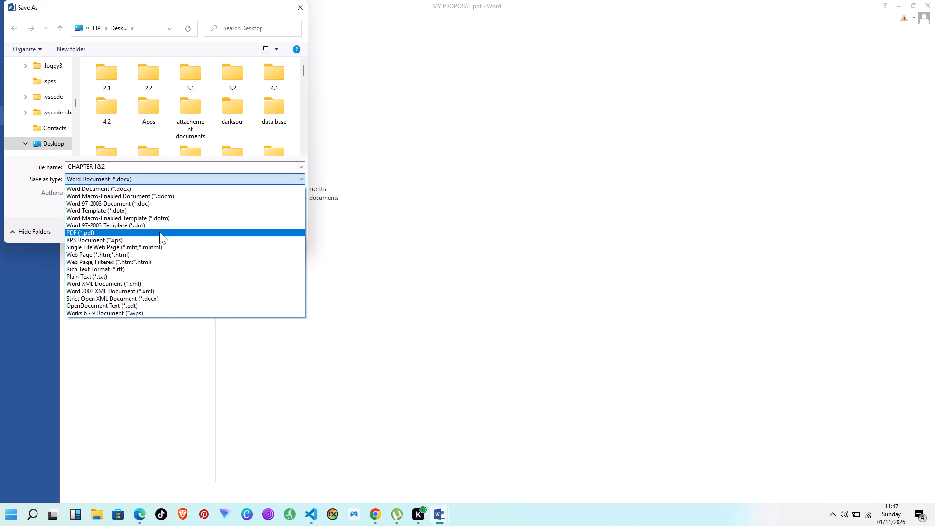
{"action": "left_click", "coordinate": [159, 234]}
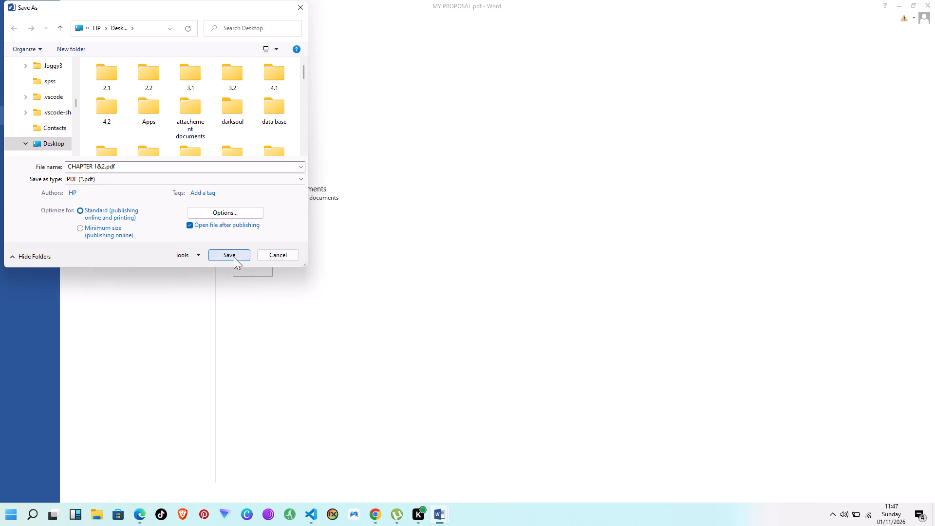
{"action": "left_click", "coordinate": [235, 254]}
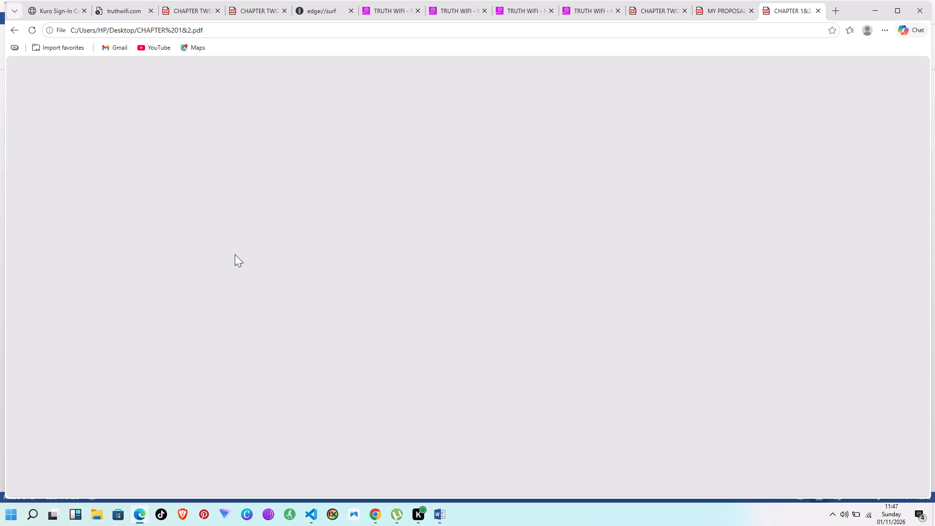
Review the exported PDF from the title page through the table of contents to the start of Chapter One.
{"action": "scroll", "coordinate": [328, 192], "scroll_direction": "down", "scroll_amount": 6}
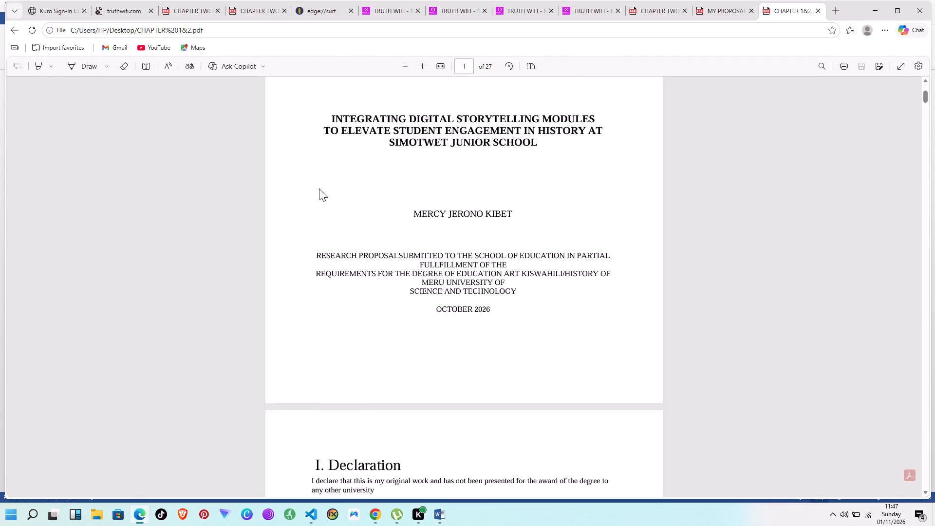
{"action": "scroll", "coordinate": [319, 188], "scroll_direction": "down", "scroll_amount": 12}
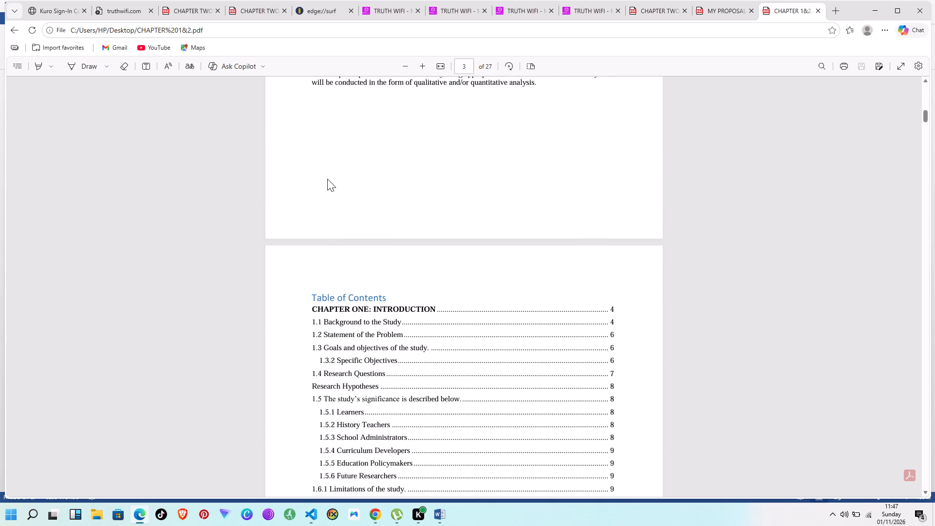
{"action": "scroll", "coordinate": [335, 177], "scroll_direction": "down", "scroll_amount": 3}
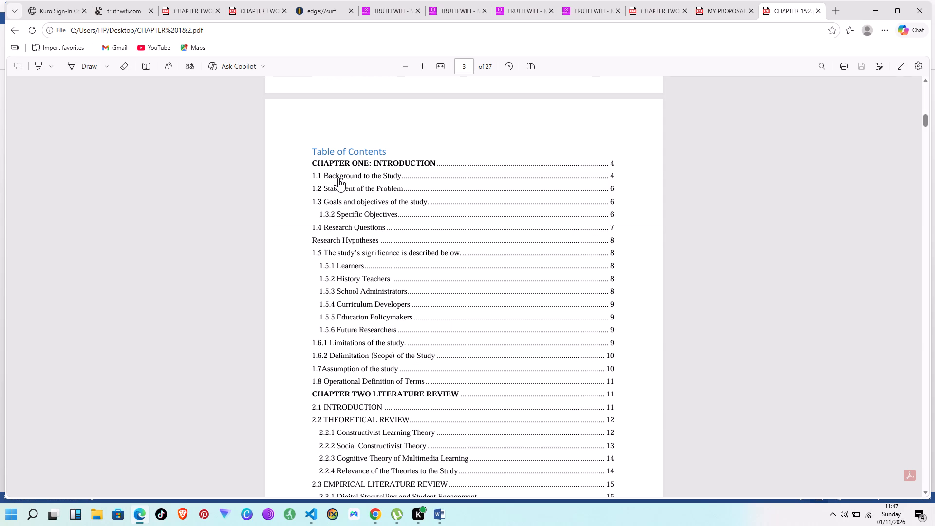
{"action": "scroll", "coordinate": [338, 177], "scroll_direction": "down", "scroll_amount": 5}
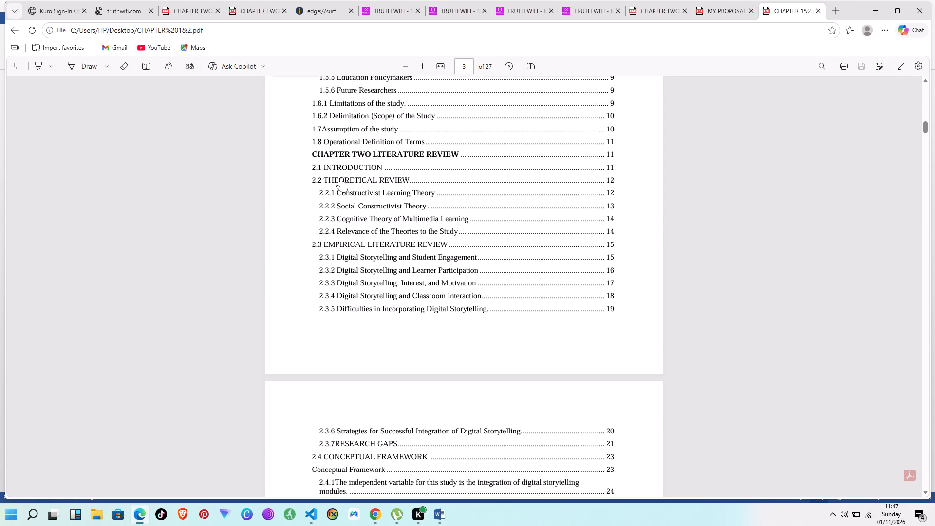
{"action": "scroll", "coordinate": [341, 177], "scroll_direction": "down", "scroll_amount": 1}
{"action": "key", "text": "F6"}
{"action": "scroll", "coordinate": [341, 177], "scroll_direction": "down", "scroll_amount": 2}
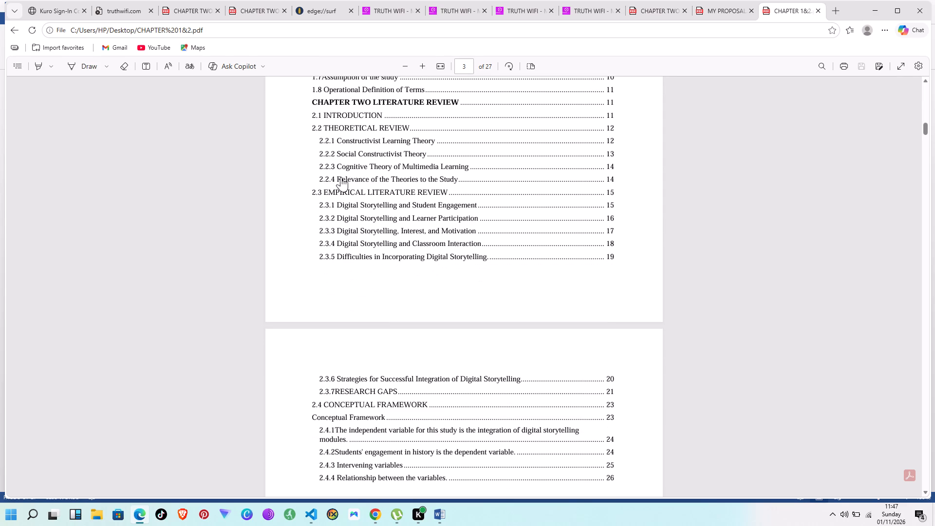
{"action": "scroll", "coordinate": [341, 177], "scroll_direction": "down", "scroll_amount": 6}
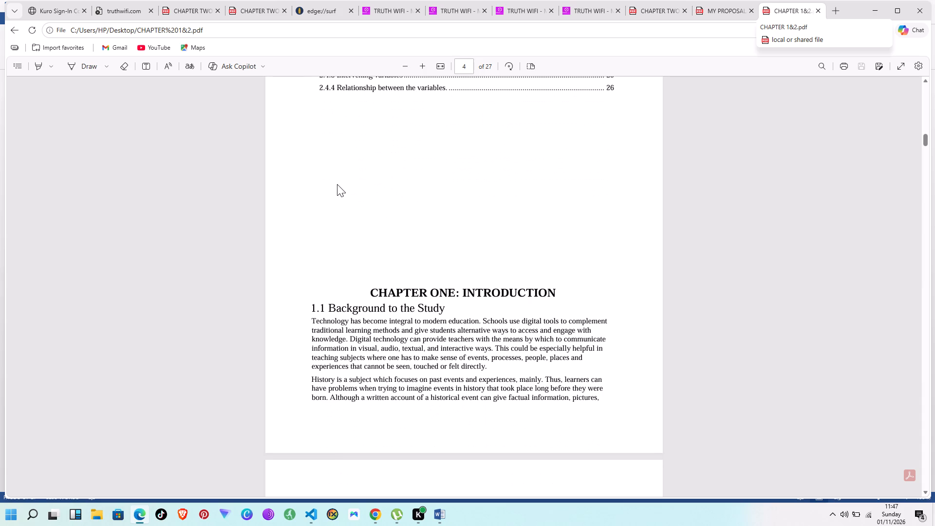
{"action": "scroll", "coordinate": [337, 184], "scroll_direction": "up", "scroll_amount": 5}
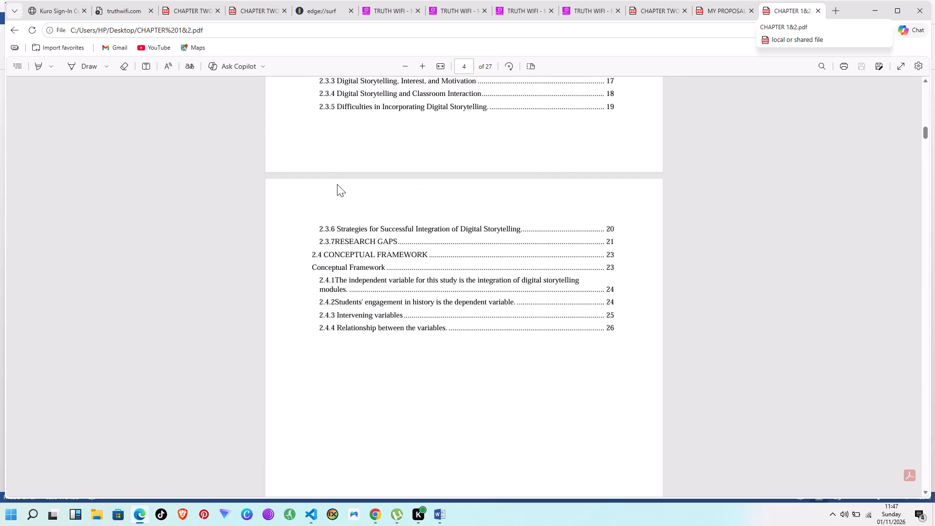
{"action": "scroll", "coordinate": [337, 184], "scroll_direction": "down", "scroll_amount": 6}
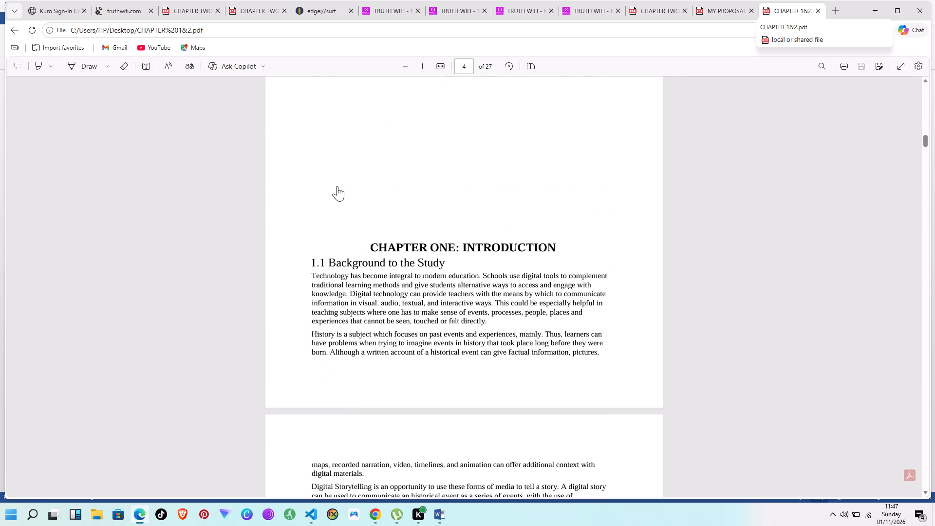
{"action": "scroll", "coordinate": [337, 186], "scroll_direction": "down", "scroll_amount": 4}
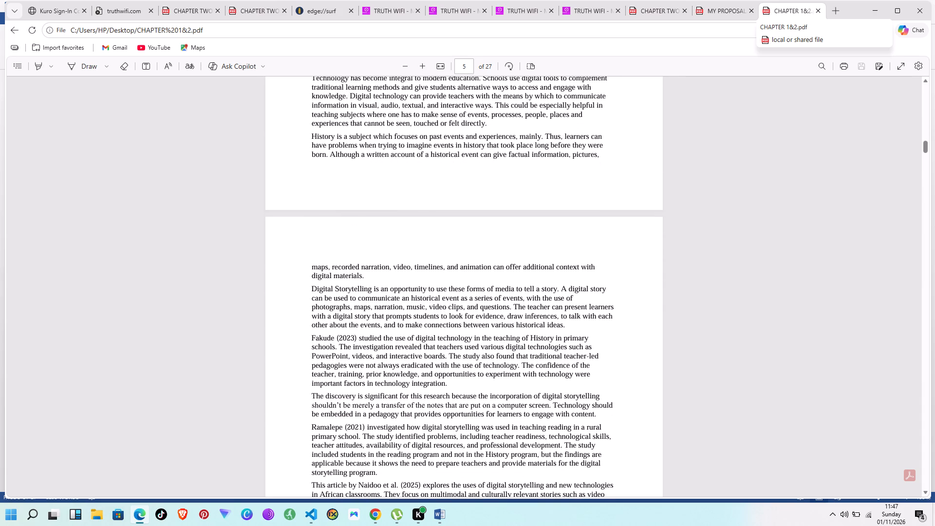
Back in the Word proposal, insert five blank lines above the CHAPTER ONE: INTRODUCTION heading to move it onto a new page.
{"action": "left_click", "coordinate": [639, 476]}
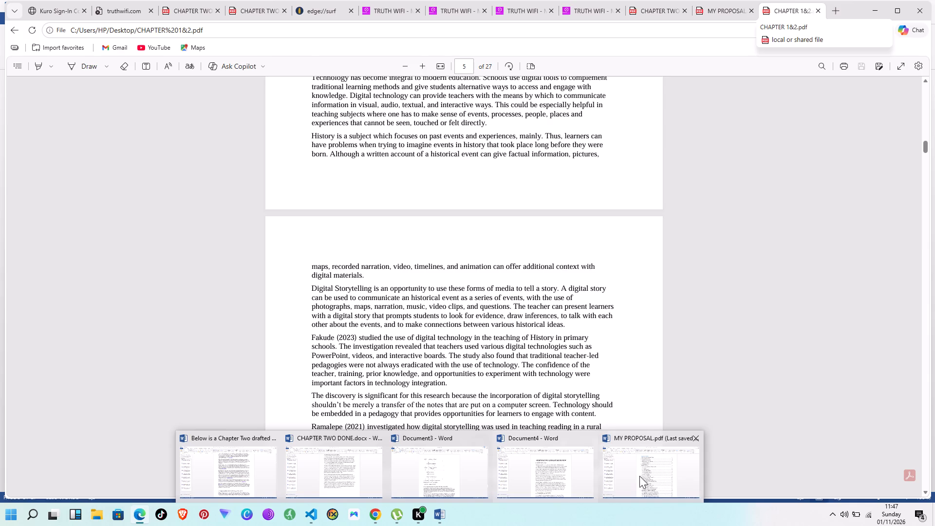
{"action": "scroll", "coordinate": [428, 314], "scroll_direction": "down", "scroll_amount": 16}
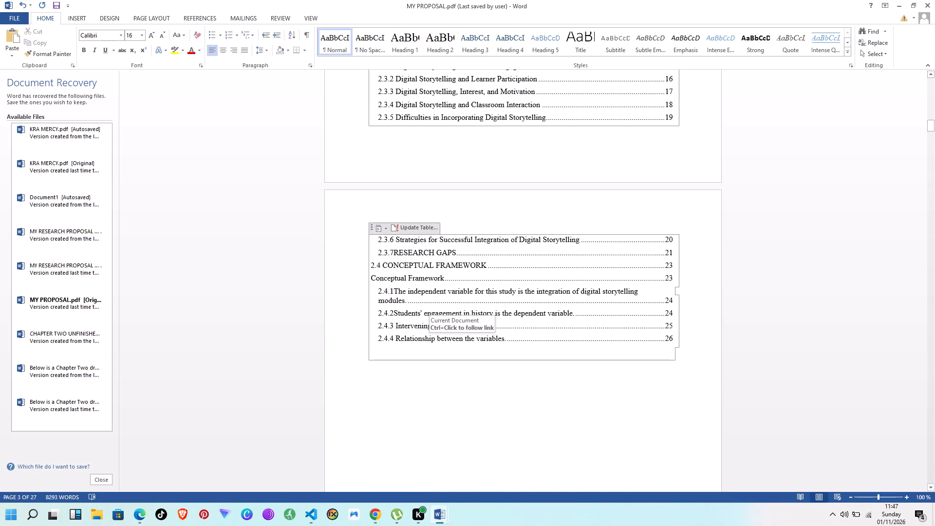
{"action": "scroll", "coordinate": [427, 353], "scroll_direction": "down", "scroll_amount": 7}
{"action": "left_click", "coordinate": [422, 344]}
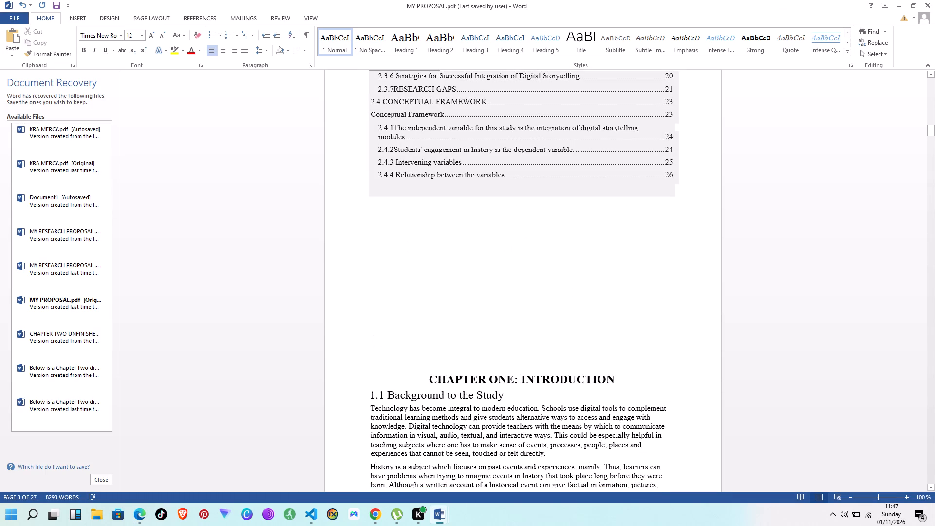
{"action": "key", "text": "Return"}
{"action": "key", "text": "Return"}
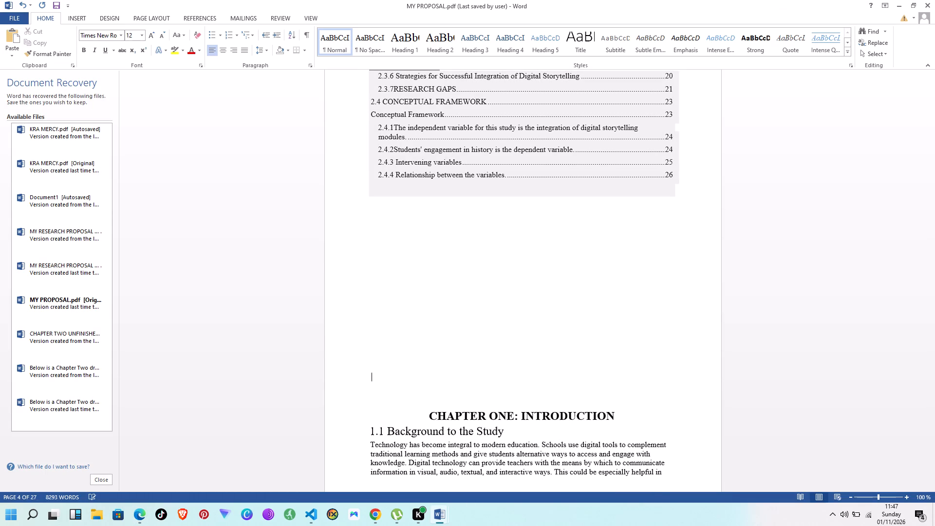
{"action": "key", "text": "Return"}
{"action": "key", "text": "Return"}
{"action": "key", "text": "Return"}
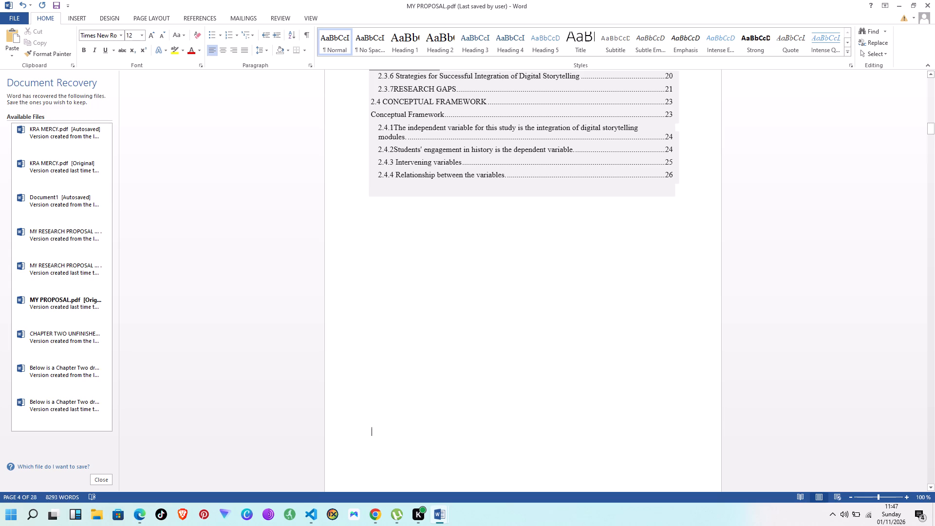
{"action": "scroll", "coordinate": [420, 298], "scroll_direction": "down", "scroll_amount": 10}
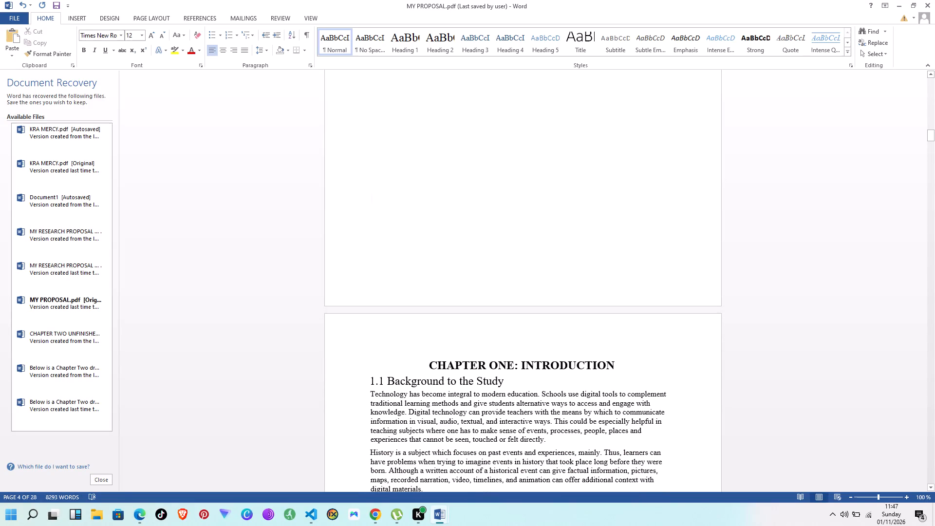
{"action": "left_click", "coordinate": [818, 222]}
Review the layout and page breaks of Chapter One from 1.1 Background to the Study through 1.8 Operational Definition of Terms.
{"action": "scroll", "coordinate": [493, 266], "scroll_direction": "down", "scroll_amount": 7}
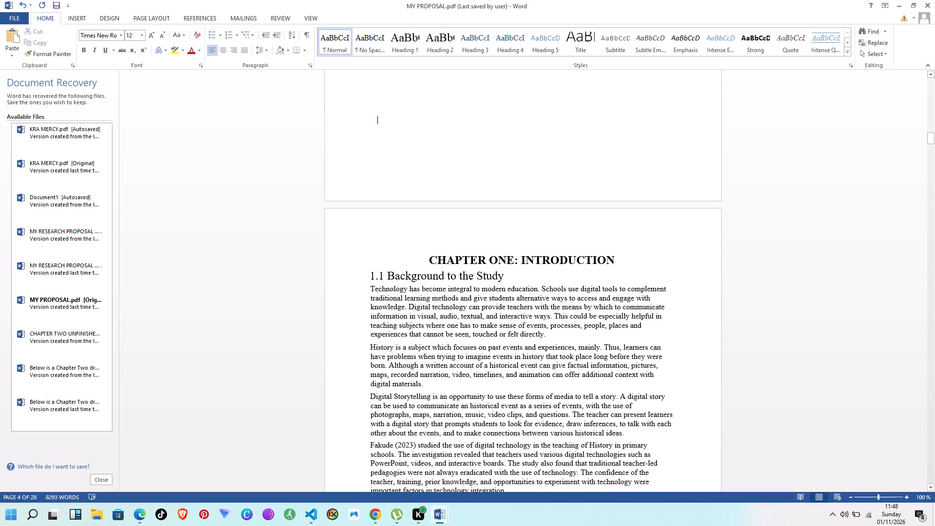
{"action": "scroll", "coordinate": [491, 252], "scroll_direction": "down", "scroll_amount": 6}
{"action": "scroll", "coordinate": [492, 248], "scroll_direction": "up", "scroll_amount": 1}
{"action": "scroll", "coordinate": [492, 248], "scroll_direction": "down", "scroll_amount": 12}
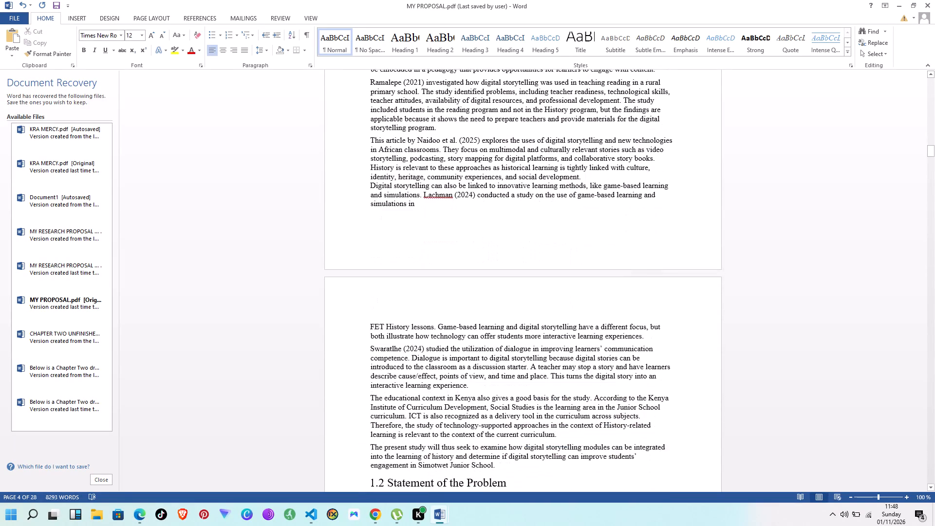
{"action": "scroll", "coordinate": [492, 249], "scroll_direction": "down", "scroll_amount": 12}
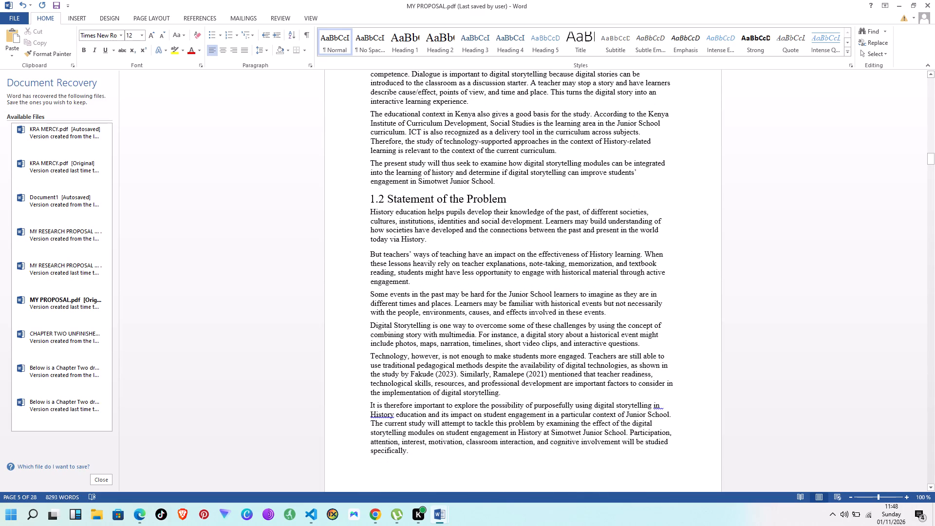
{"action": "scroll", "coordinate": [493, 250], "scroll_direction": "down", "scroll_amount": 15}
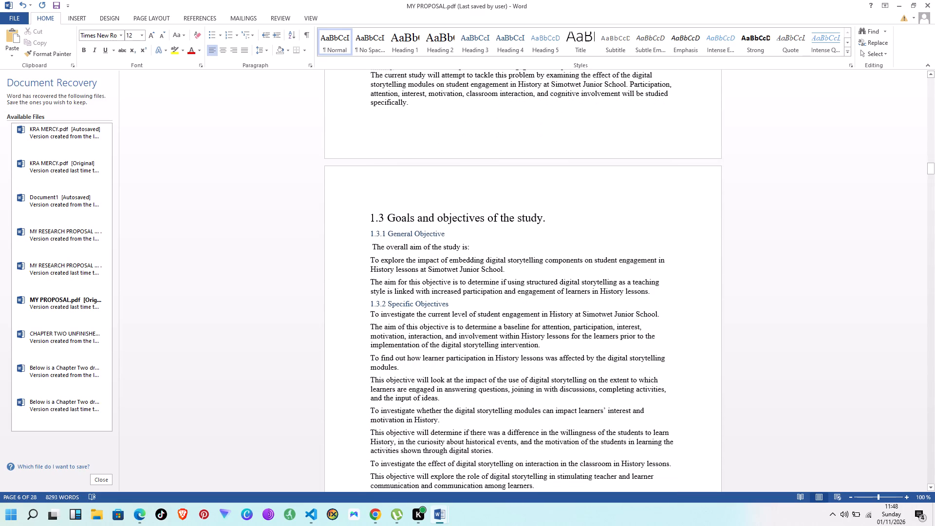
{"action": "scroll", "coordinate": [493, 259], "scroll_direction": "down", "scroll_amount": 17}
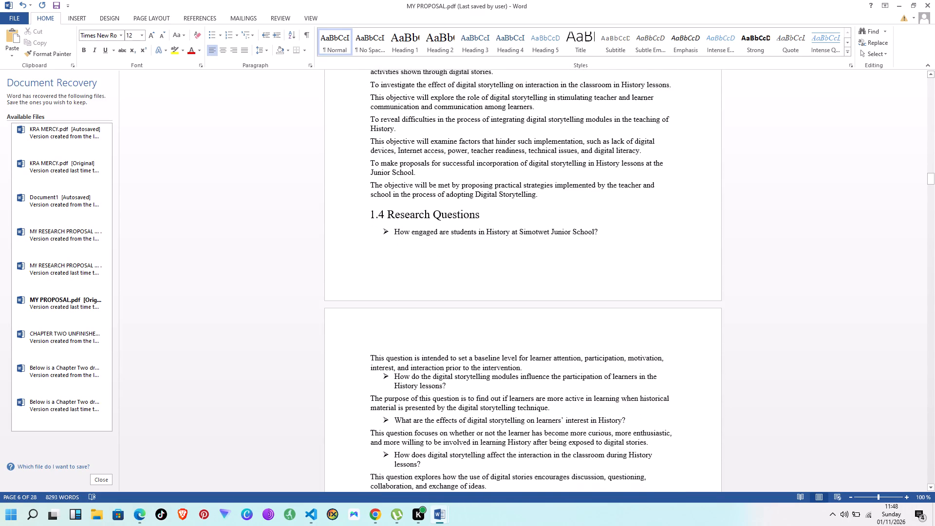
{"action": "scroll", "coordinate": [493, 259], "scroll_direction": "down", "scroll_amount": 16}
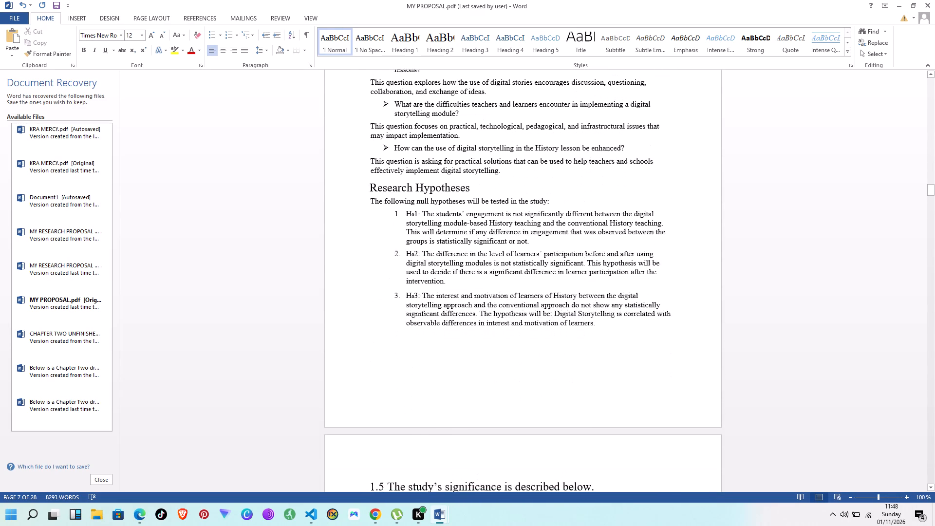
{"action": "scroll", "coordinate": [493, 259], "scroll_direction": "down", "scroll_amount": 17}
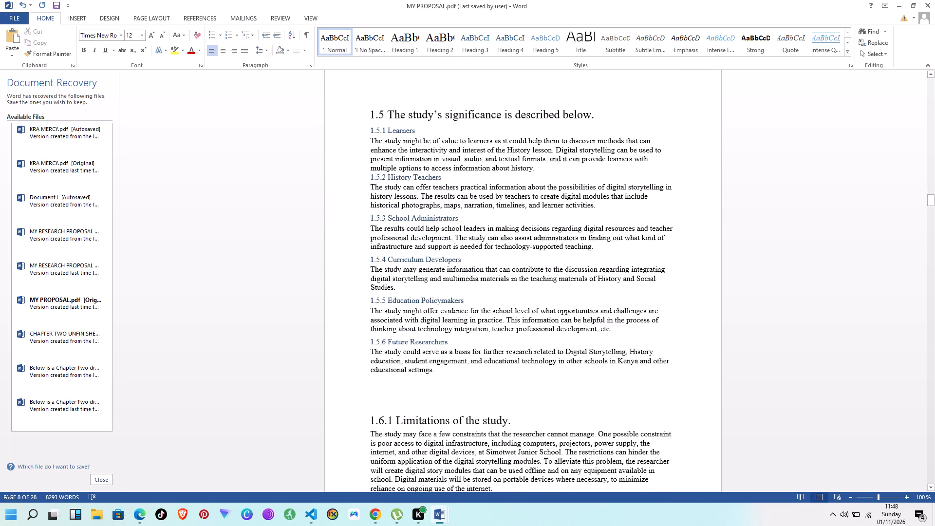
{"action": "scroll", "coordinate": [490, 263], "scroll_direction": "down", "scroll_amount": 13}
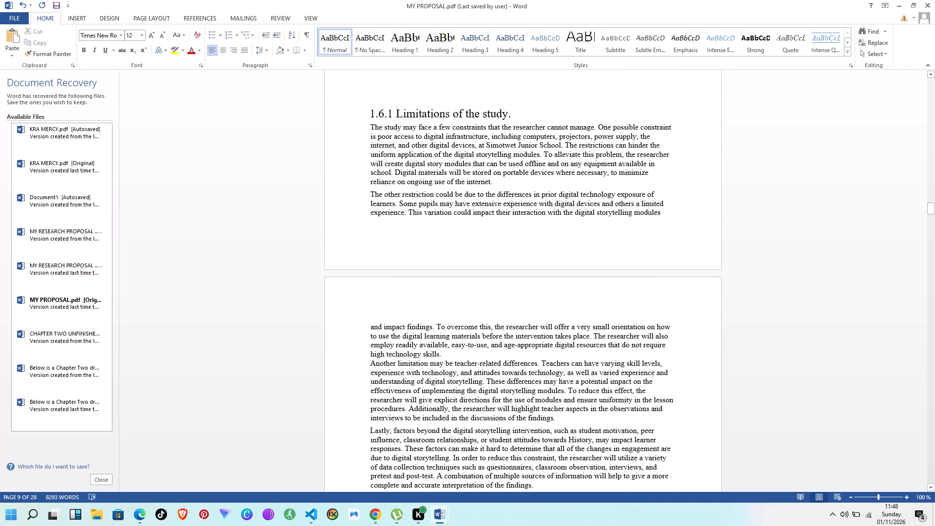
{"action": "scroll", "coordinate": [491, 263], "scroll_direction": "down", "scroll_amount": 15}
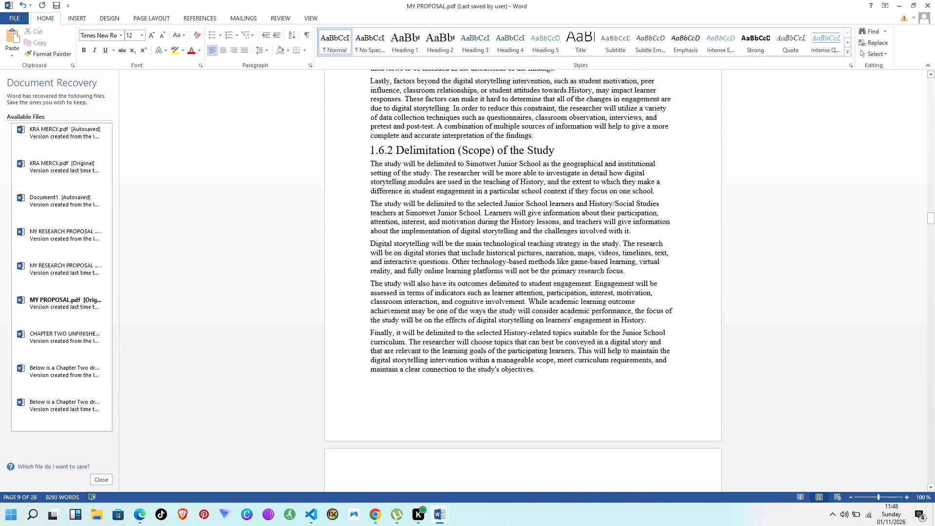
{"action": "scroll", "coordinate": [491, 264], "scroll_direction": "down", "scroll_amount": 14}
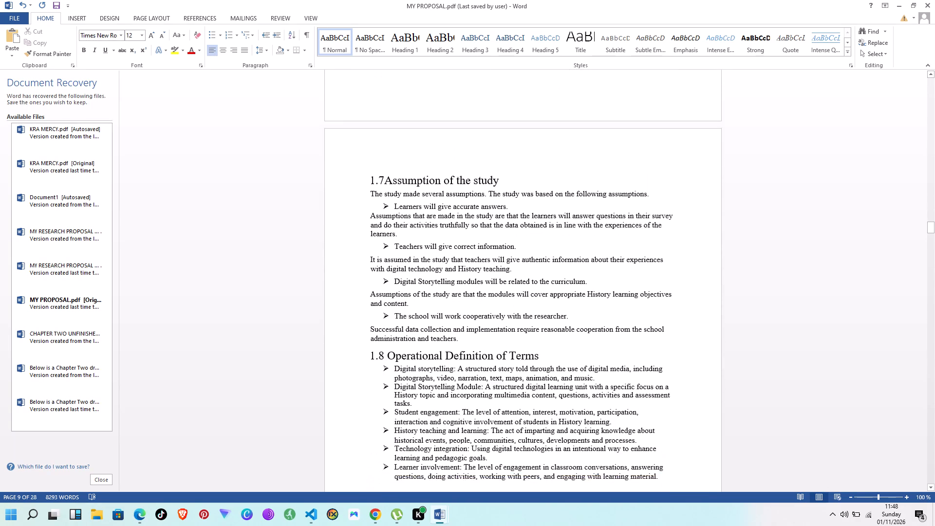
Insert two blank lines above the CHAPTER TWO LITERATURE REVIEW heading to move it onto the next page.
{"action": "scroll", "coordinate": [487, 269], "scroll_direction": "down", "scroll_amount": 7}
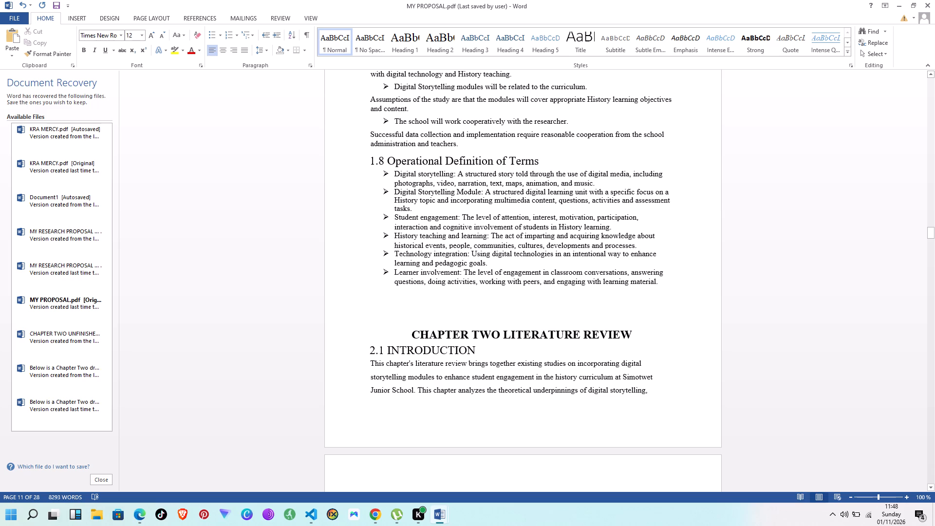
{"action": "left_click", "coordinate": [408, 316]}
{"action": "key", "text": "Return"}
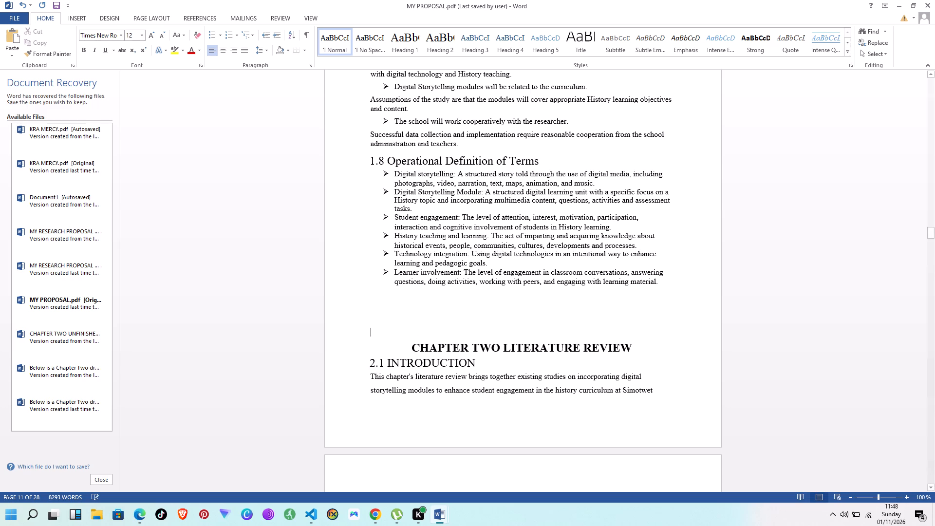
{"action": "key", "text": "Return"}
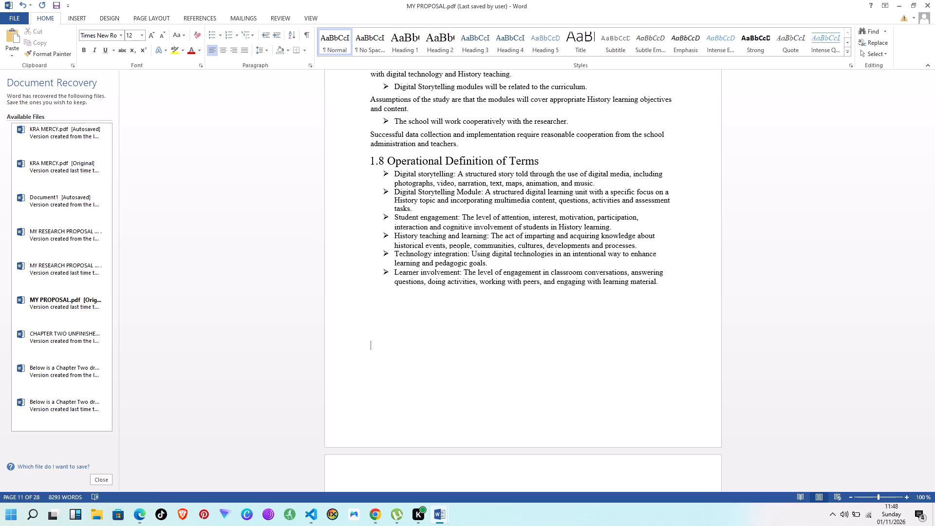
Insert six blank lines above the 2.2 THEORETICAL REVIEW heading so that it starts on the next page.
{"action": "scroll", "coordinate": [414, 305], "scroll_direction": "down", "scroll_amount": 18}
{"action": "scroll", "coordinate": [416, 319], "scroll_direction": "down", "scroll_amount": 4}
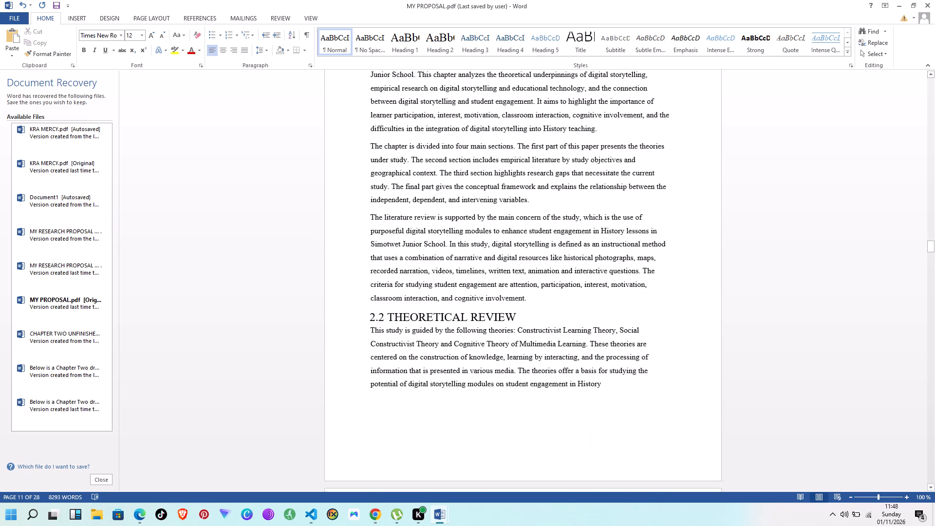
{"action": "scroll", "coordinate": [416, 319], "scroll_direction": "down", "scroll_amount": 6}
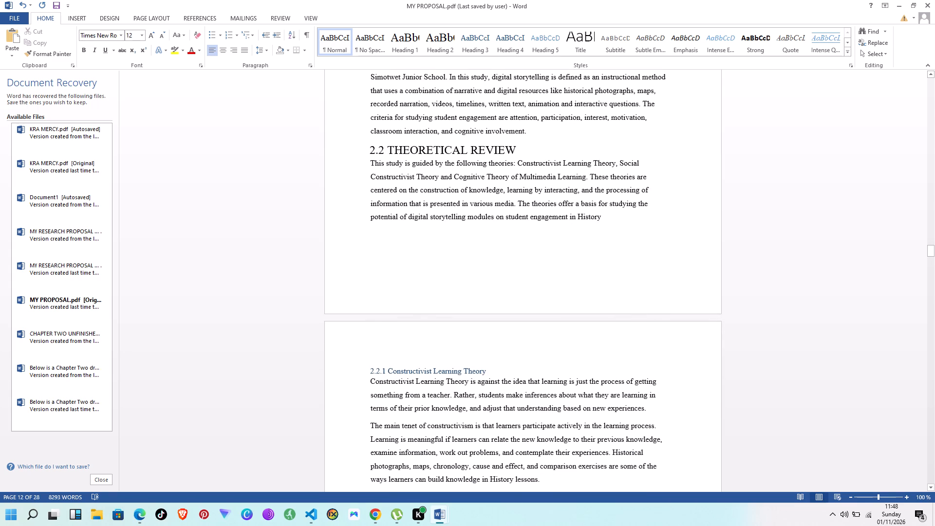
{"action": "scroll", "coordinate": [416, 319], "scroll_direction": "down", "scroll_amount": 7}
{"action": "scroll", "coordinate": [416, 319], "scroll_direction": "up", "scroll_amount": 11}
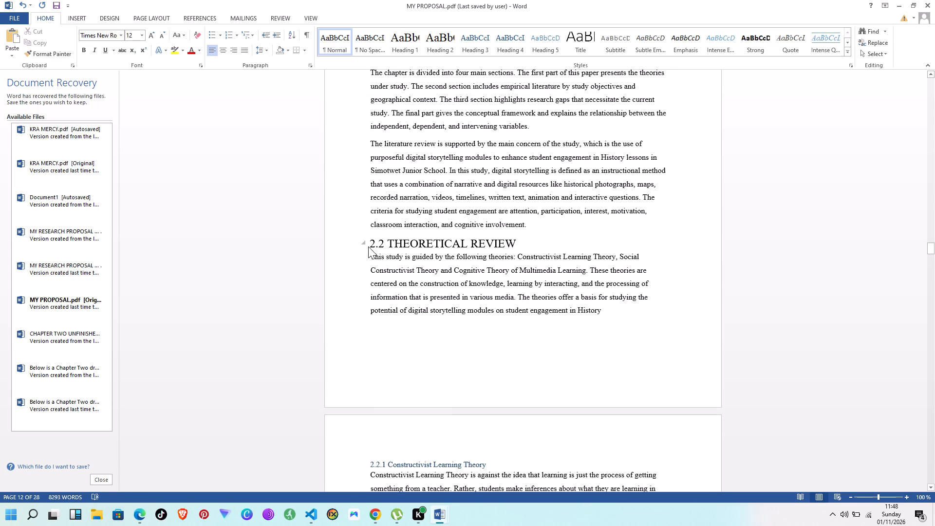
{"action": "left_click", "coordinate": [370, 241]}
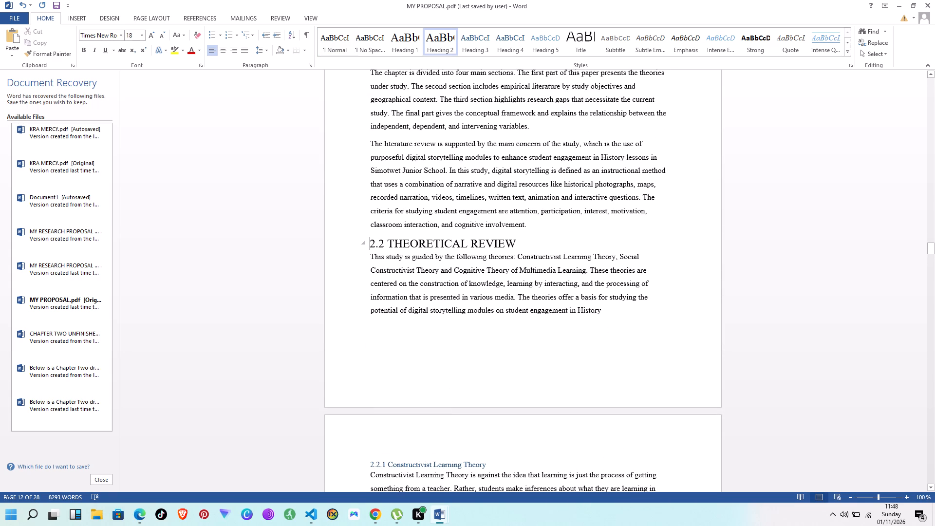
{"action": "key", "text": "Return"}
{"action": "key", "text": "Return"}
{"action": "key", "text": "Return"}
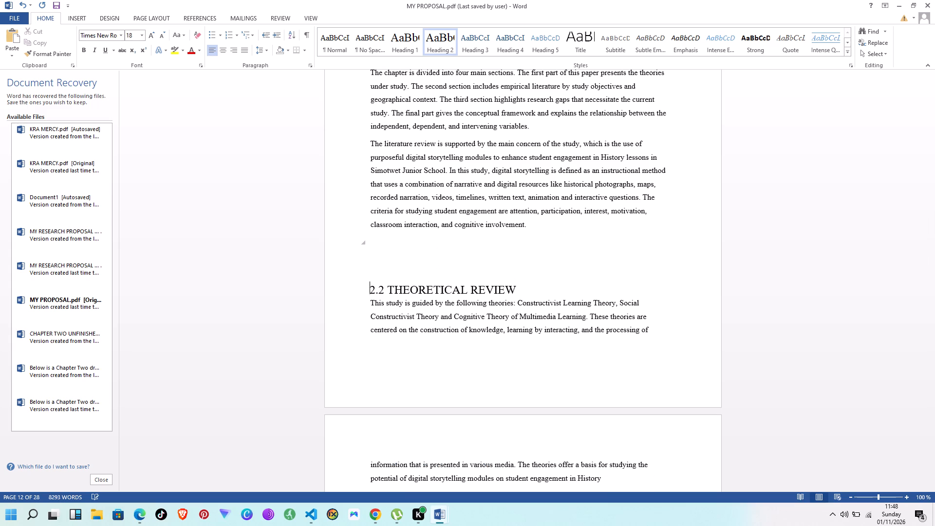
{"action": "key", "text": "Return"}
{"action": "key", "text": "Return"}
{"action": "key", "text": "Return"}
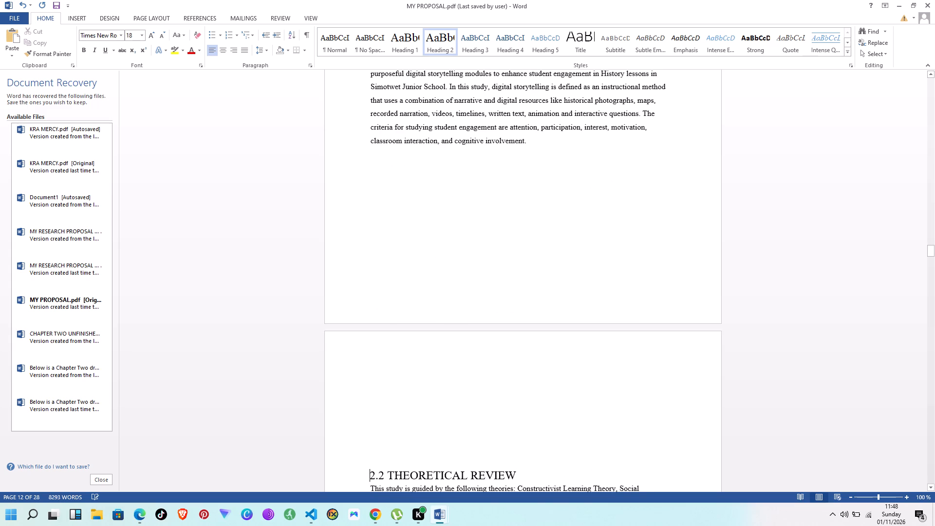
{"action": "key", "text": "BackSpace"}
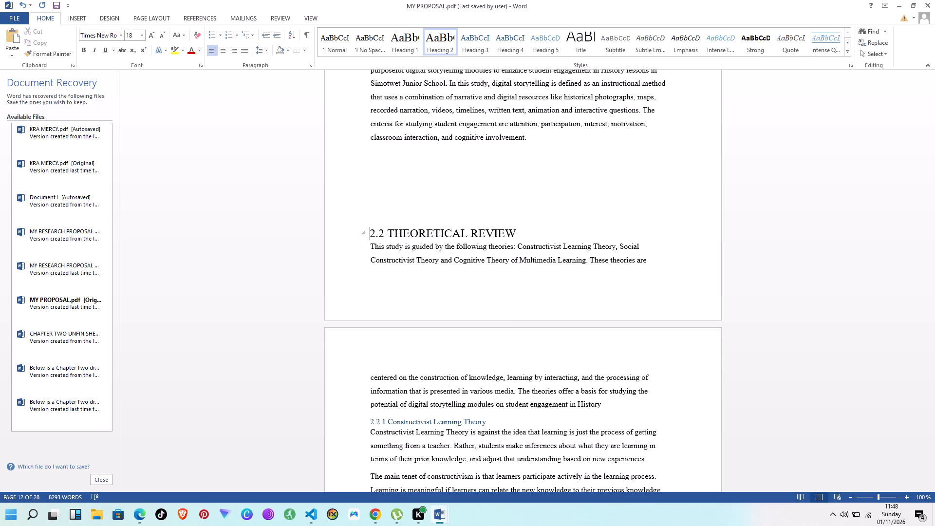
{"action": "key", "text": "Return"}
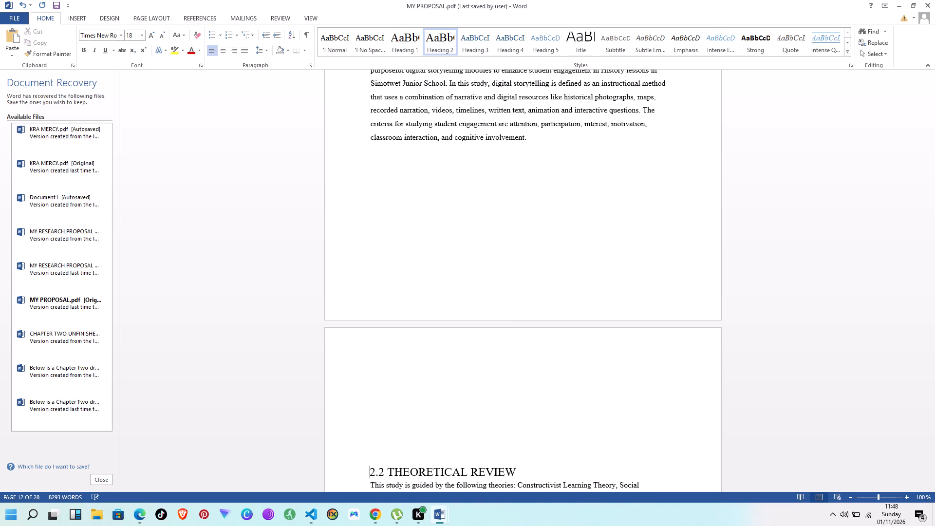
{"action": "left_click", "coordinate": [428, 402]}
{"action": "key", "text": "BackSpace"}
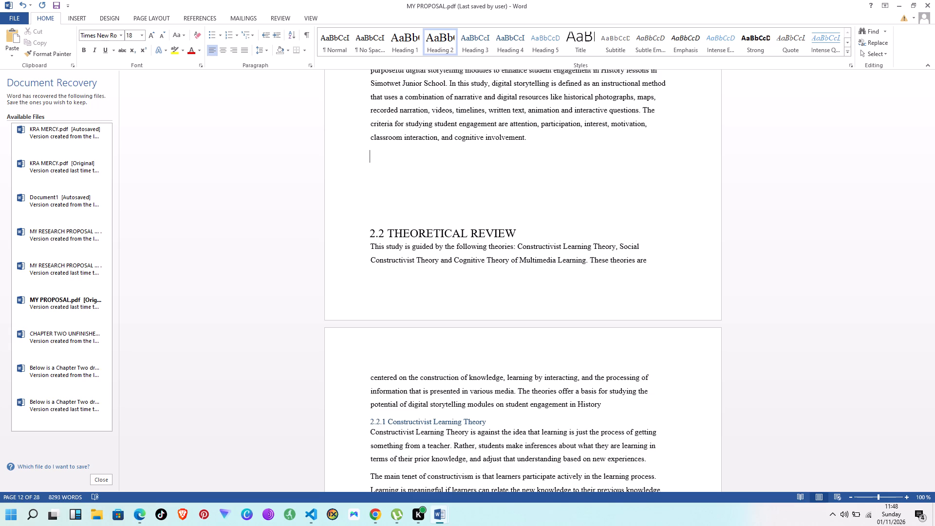
{"action": "key", "text": "Return"}
Review the layout of the theoretical review from 2.2.1 Constructivist Learning Theory through 2.2.4 Relevance of the Theories to the Study.
{"action": "scroll", "coordinate": [419, 404], "scroll_direction": "down", "scroll_amount": 2}
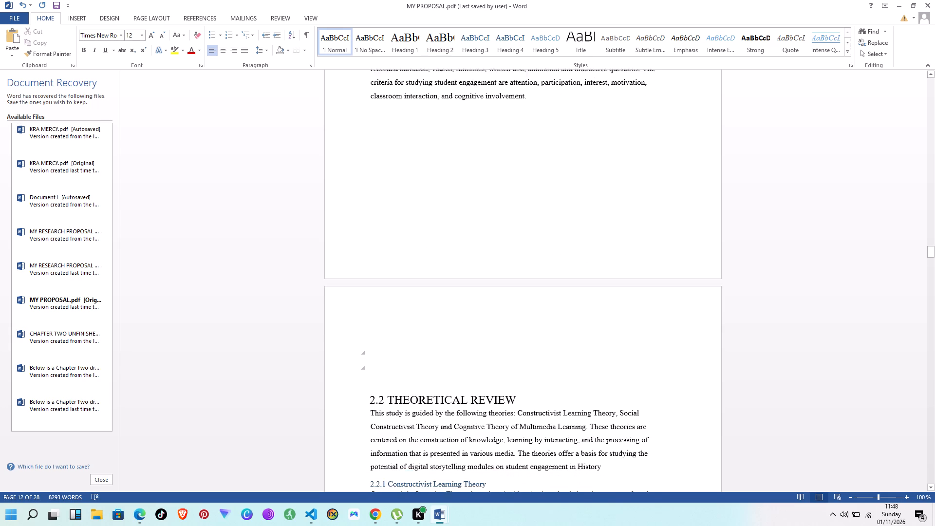
{"action": "scroll", "coordinate": [430, 335], "scroll_direction": "down", "scroll_amount": 20}
{"action": "scroll", "coordinate": [438, 327], "scroll_direction": "down", "scroll_amount": 12}
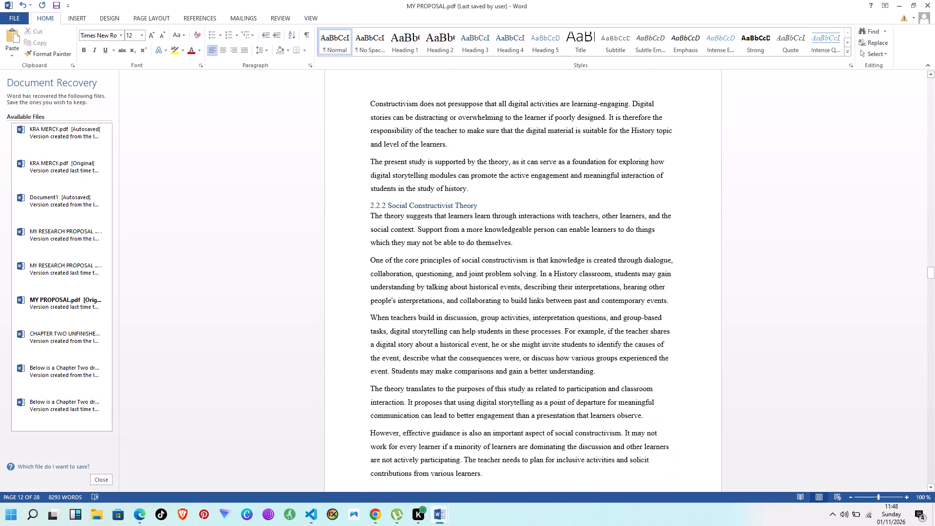
{"action": "scroll", "coordinate": [450, 315], "scroll_direction": "down", "scroll_amount": 20}
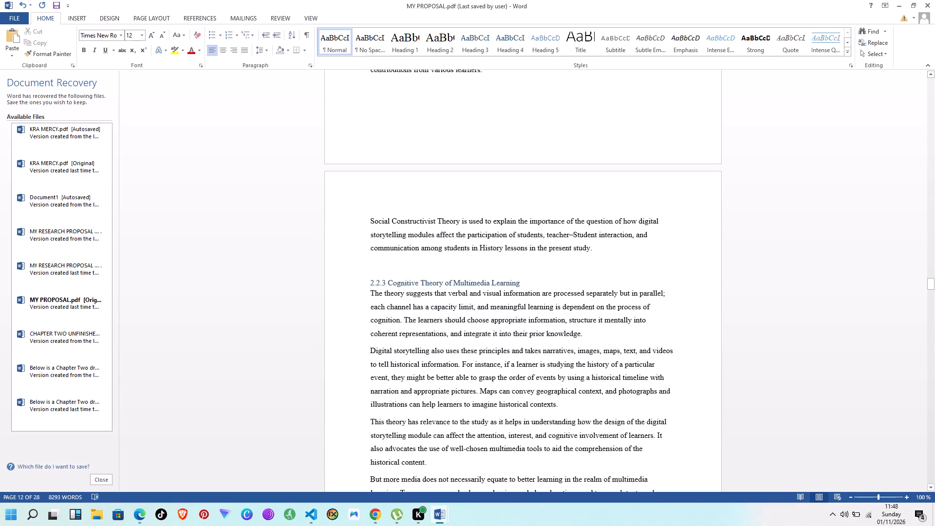
{"action": "scroll", "coordinate": [455, 319], "scroll_direction": "down", "scroll_amount": 11}
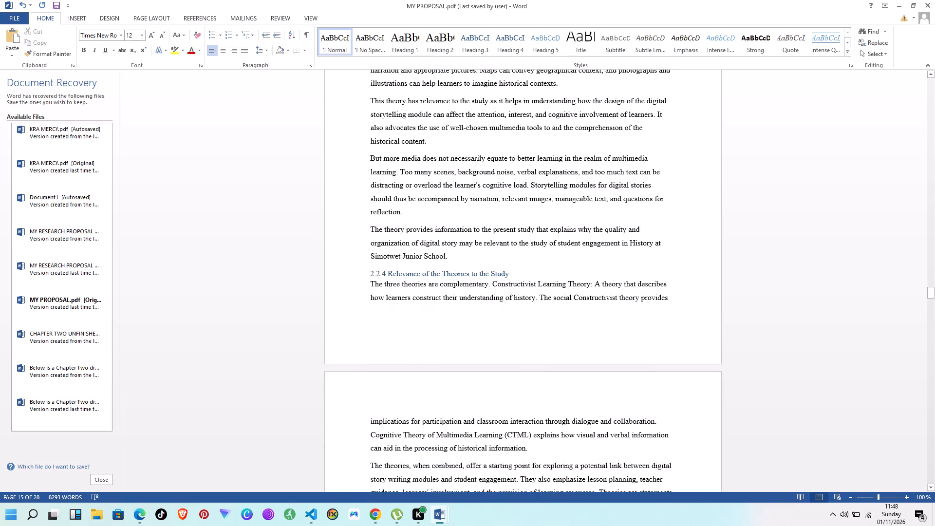
Delete the surplus blank lines above the 2.3 EMPIRICAL LITERATURE REVIEW heading to close up the gap.
{"action": "scroll", "coordinate": [458, 318], "scroll_direction": "down", "scroll_amount": 14}
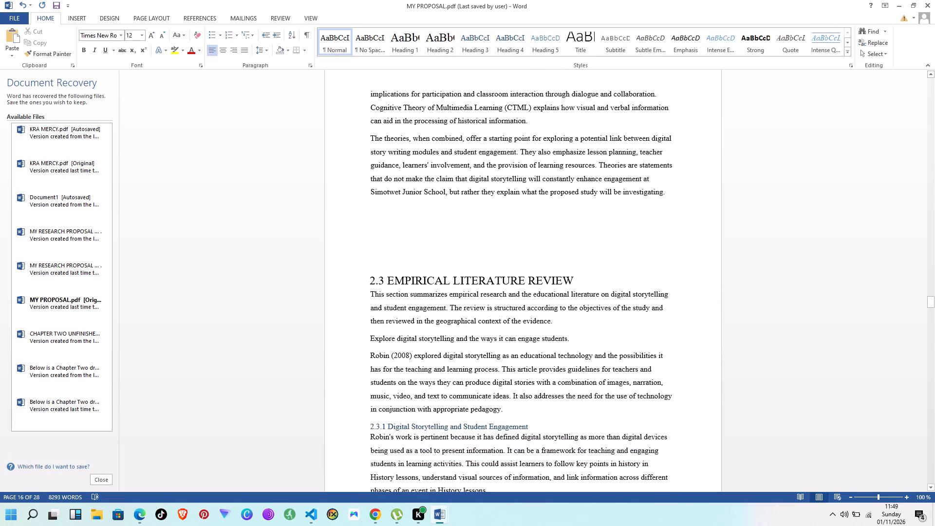
{"action": "left_click", "coordinate": [448, 248]}
{"action": "key", "text": "BackSpace"}
{"action": "key", "text": "BackSpace"}
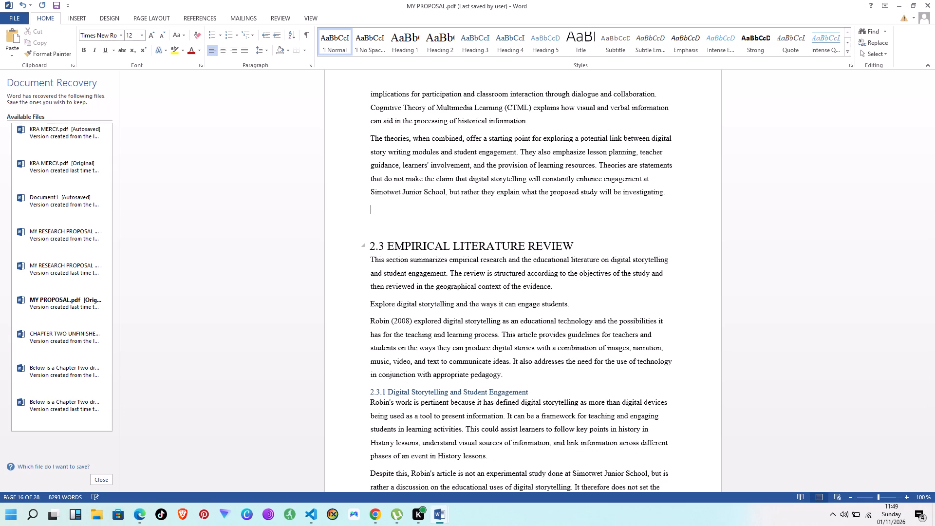
{"action": "key", "text": "BackSpace"}
Check the page layout of sections 2.3.1 Digital Storytelling and Student Engagement and 2.3.2 Digital Storytelling and Learner Participation.
{"action": "scroll", "coordinate": [448, 248], "scroll_direction": "down", "scroll_amount": 12}
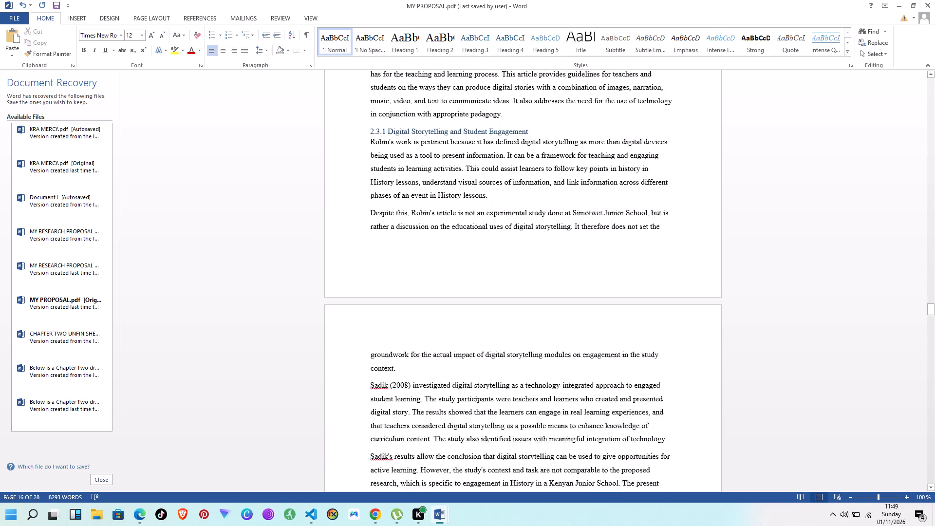
{"action": "scroll", "coordinate": [450, 244], "scroll_direction": "down", "scroll_amount": 10}
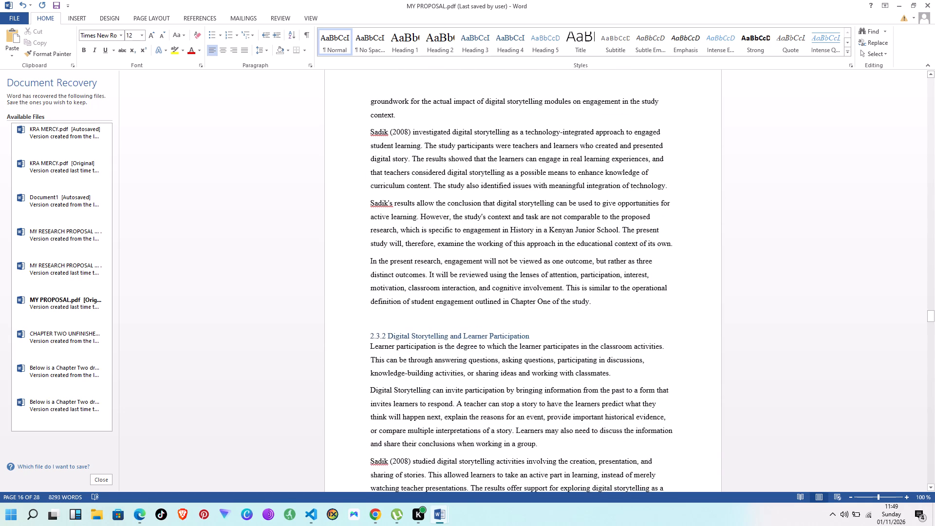
{"action": "scroll", "coordinate": [451, 244], "scroll_direction": "down", "scroll_amount": 5}
{"action": "scroll", "coordinate": [451, 244], "scroll_direction": "up", "scroll_amount": 6}
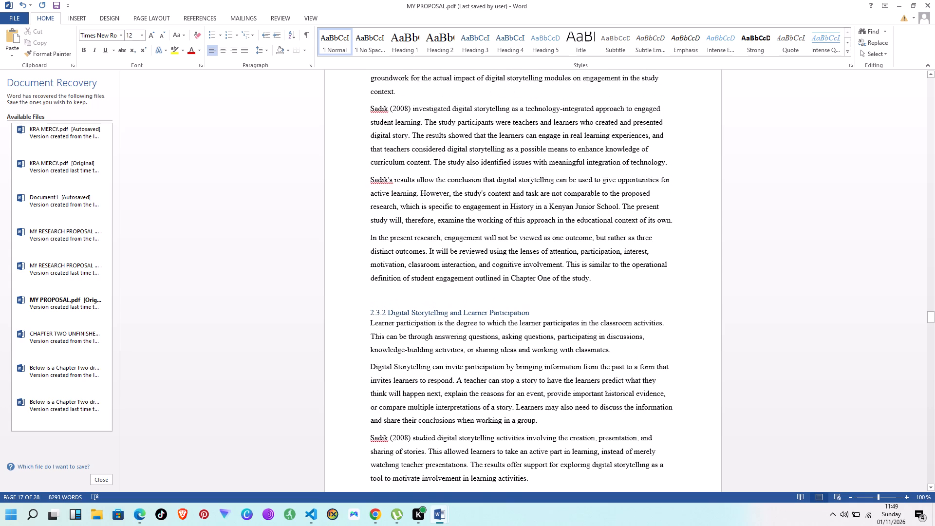
{"action": "scroll", "coordinate": [451, 244], "scroll_direction": "up", "scroll_amount": 15}
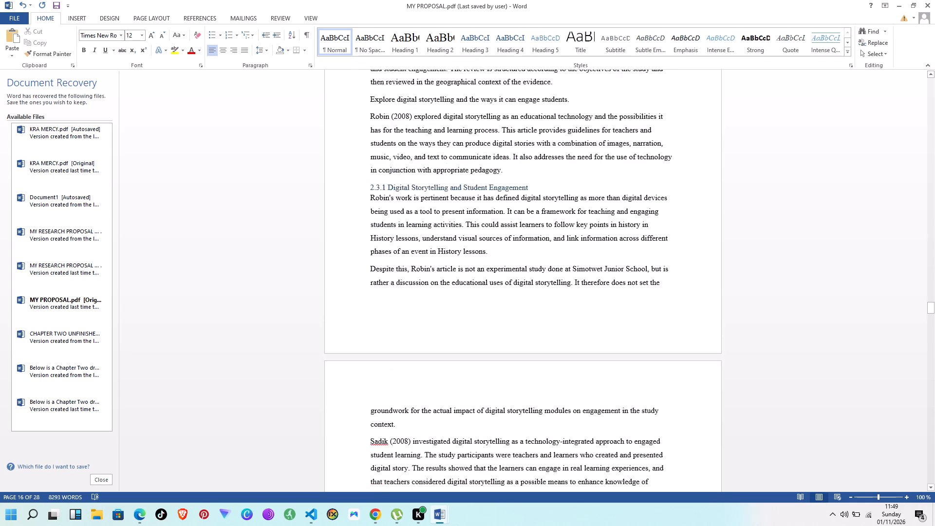
Recheck the spacing above the 2.3 EMPIRICAL LITERATURE REVIEW heading and the page layout of section 2.3.1.
{"action": "scroll", "coordinate": [451, 244], "scroll_direction": "up", "scroll_amount": 13}
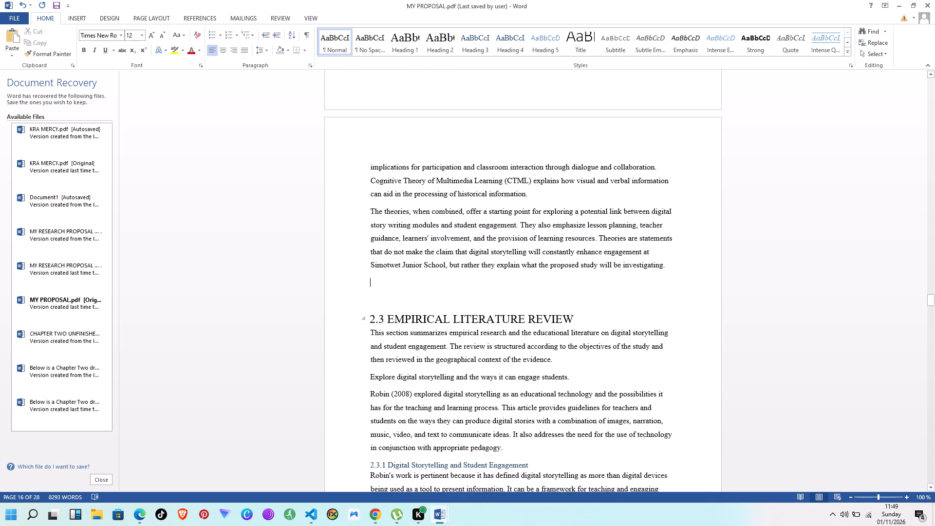
{"action": "scroll", "coordinate": [452, 252], "scroll_direction": "down", "scroll_amount": 5}
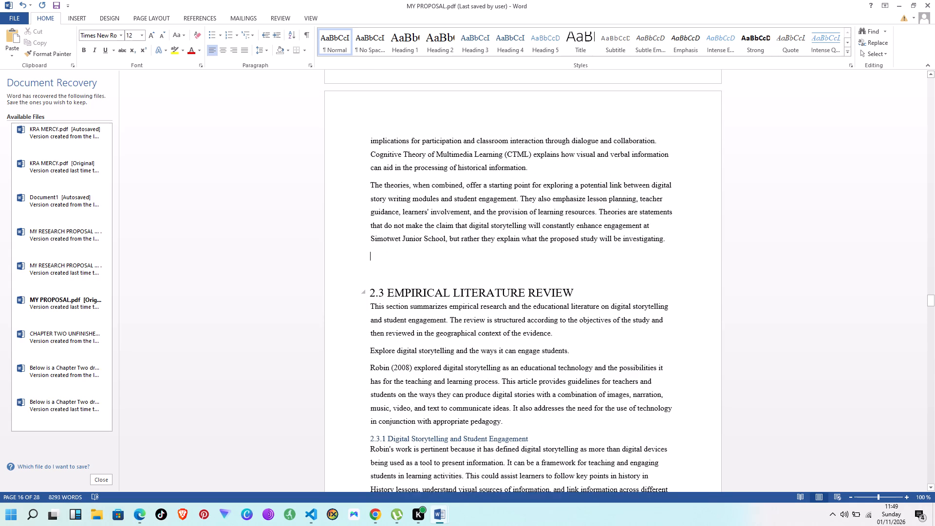
{"action": "scroll", "coordinate": [452, 256], "scroll_direction": "down", "scroll_amount": 14}
{"action": "scroll", "coordinate": [452, 256], "scroll_direction": "down", "scroll_amount": 9}
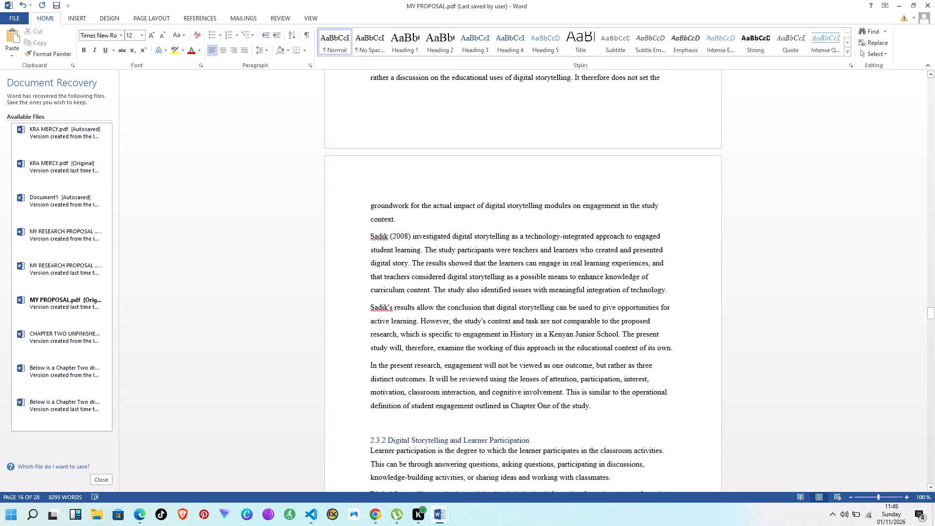
Check the page layout from 2.3.2 Digital Storytelling and Learner Participation through 2.3.6 Strategies for Successful Integration of Digital Storytelling.
{"action": "scroll", "coordinate": [452, 256], "scroll_direction": "down", "scroll_amount": 14}
{"action": "scroll", "coordinate": [454, 252], "scroll_direction": "down", "scroll_amount": 18}
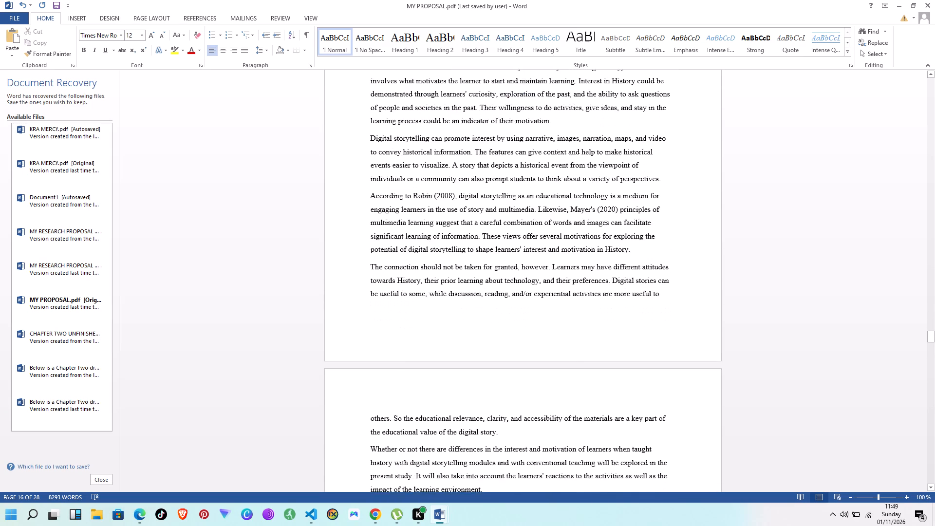
{"action": "scroll", "coordinate": [460, 258], "scroll_direction": "down", "scroll_amount": 18}
{"action": "scroll", "coordinate": [458, 268], "scroll_direction": "down", "scroll_amount": 6}
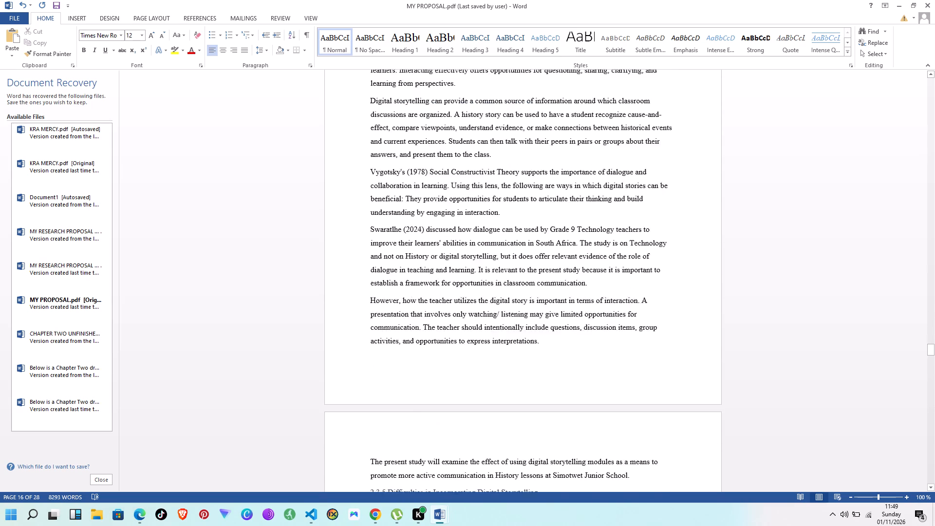
{"action": "scroll", "coordinate": [459, 276], "scroll_direction": "down", "scroll_amount": 18}
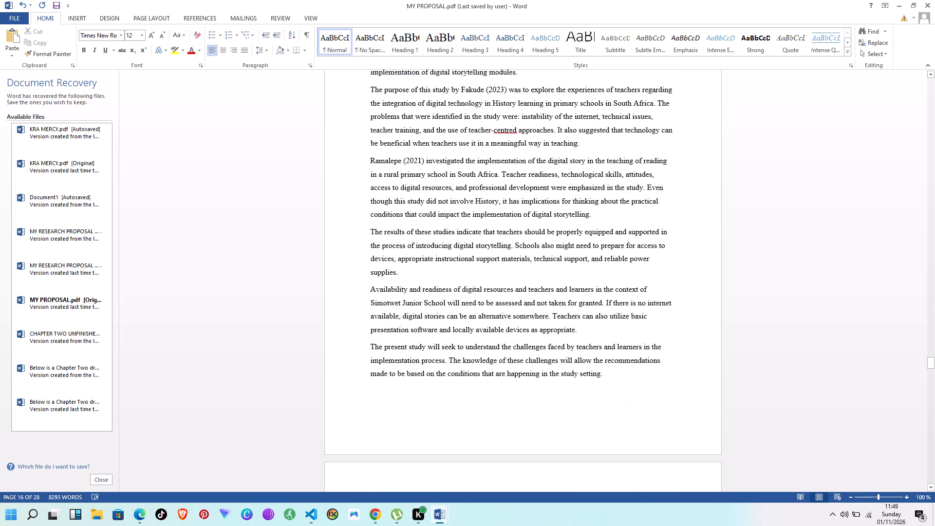
{"action": "scroll", "coordinate": [459, 279], "scroll_direction": "down", "scroll_amount": 14}
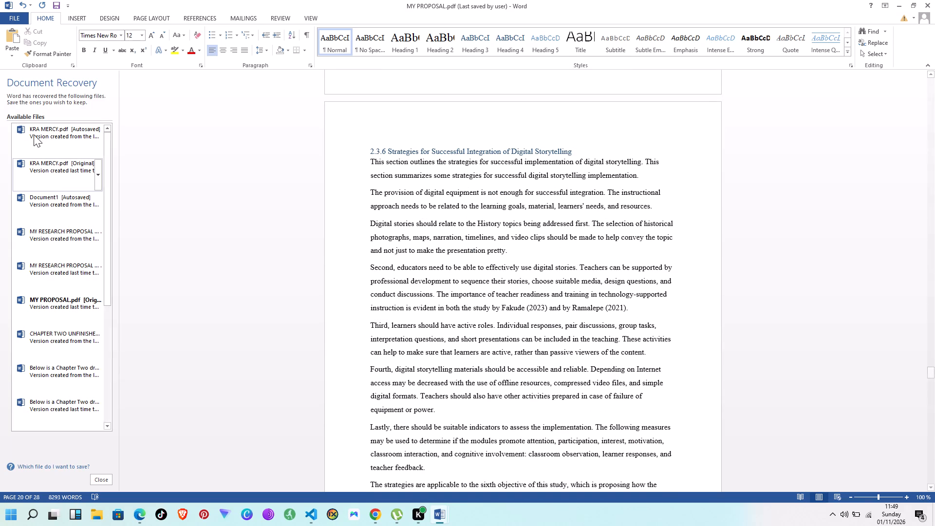
Save a copy of the document to the Desktop as a PDF named MY PROPOSAL CHAPTER1 & 2.
{"action": "left_click", "coordinate": [14, 17]}
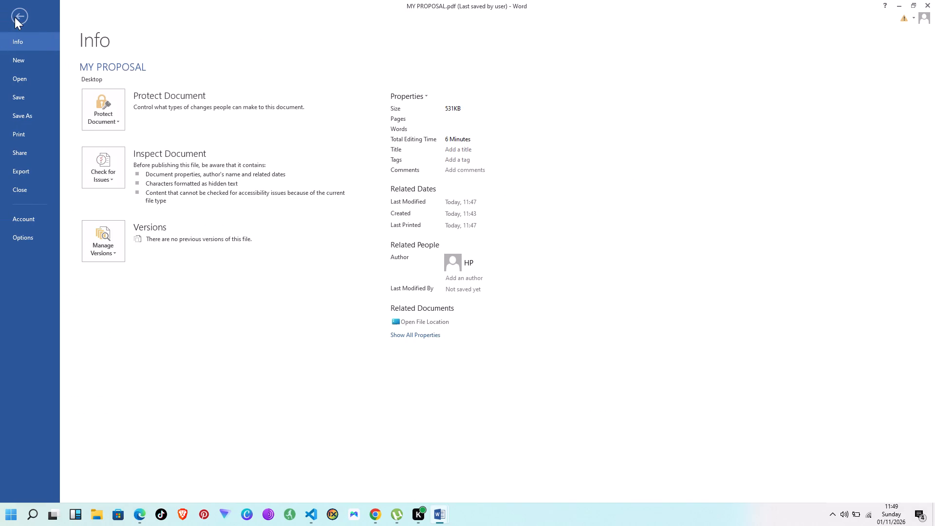
{"action": "left_click", "coordinate": [17, 113]}
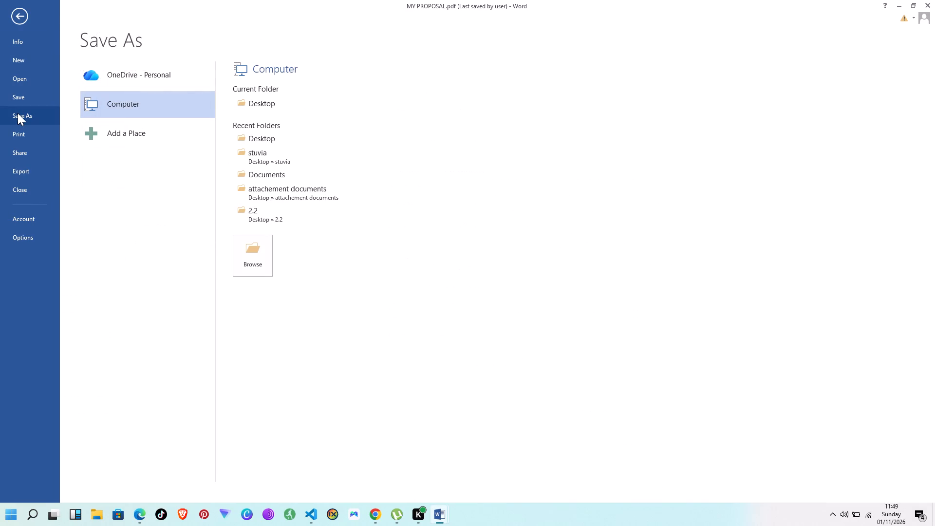
{"action": "left_click", "coordinate": [255, 106]}
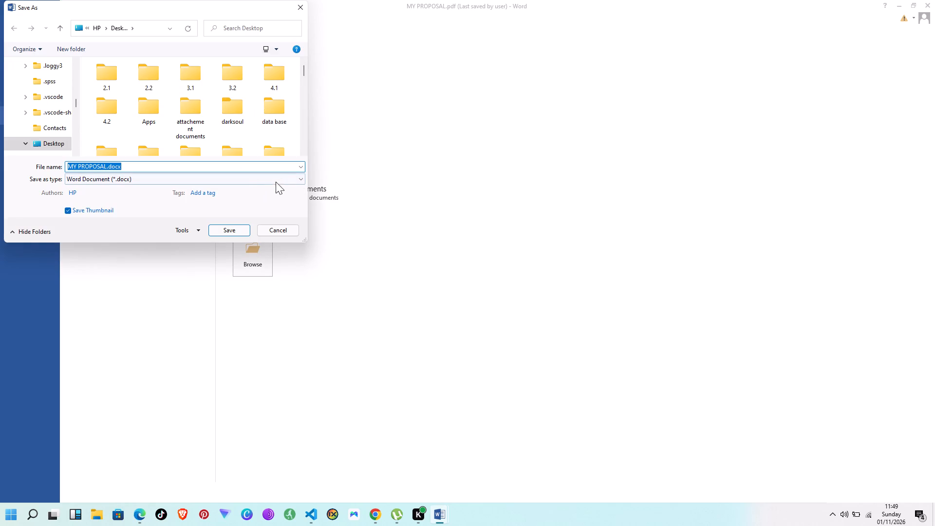
{"action": "left_click", "coordinate": [290, 179]}
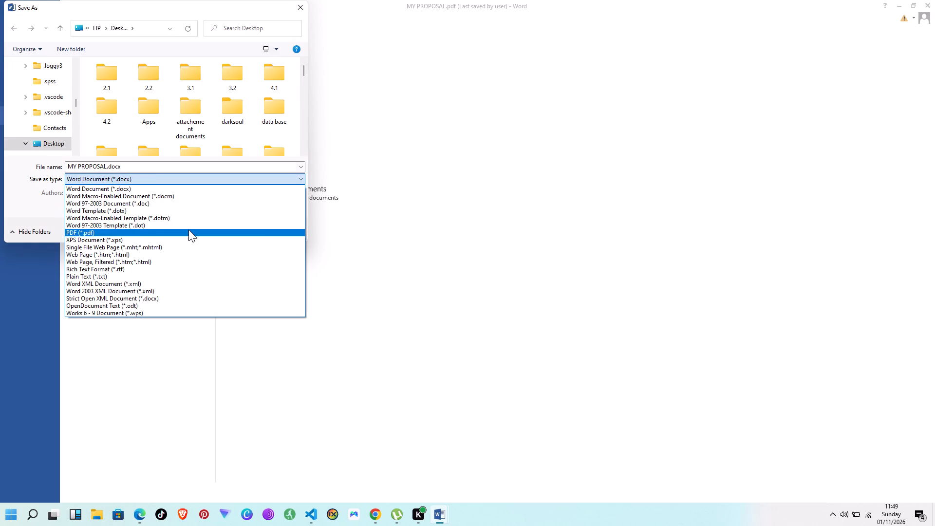
{"action": "left_click", "coordinate": [188, 229]}
{"action": "left_click", "coordinate": [165, 165]}
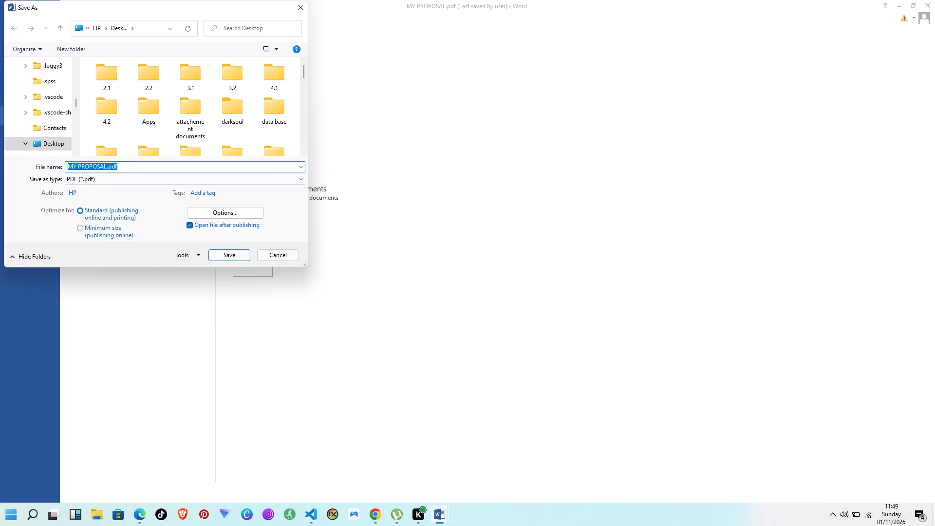
{"action": "left_click", "coordinate": [165, 165]}
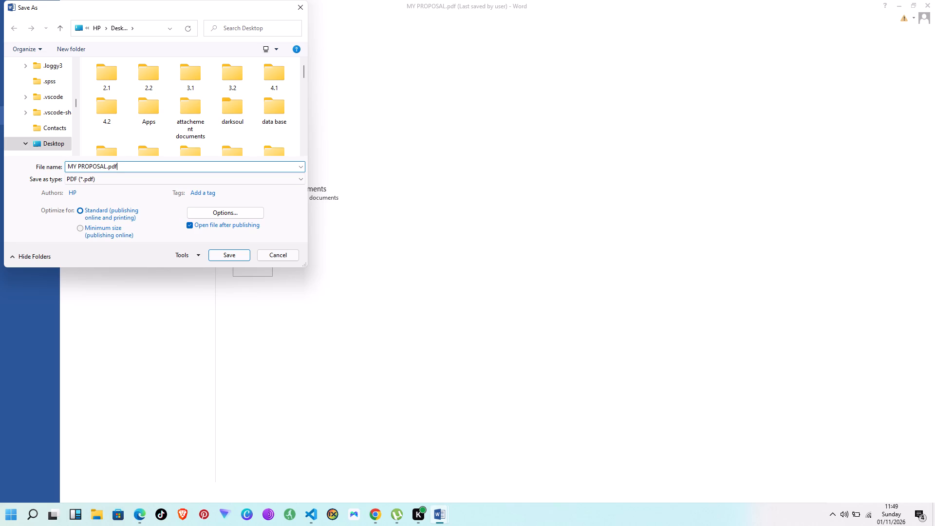
{"action": "key", "text": "BackSpace"}
{"action": "key", "text": "BackSpace"}
{"action": "key", "text": "BackSpace"}
{"action": "key", "text": "BackSpace"}
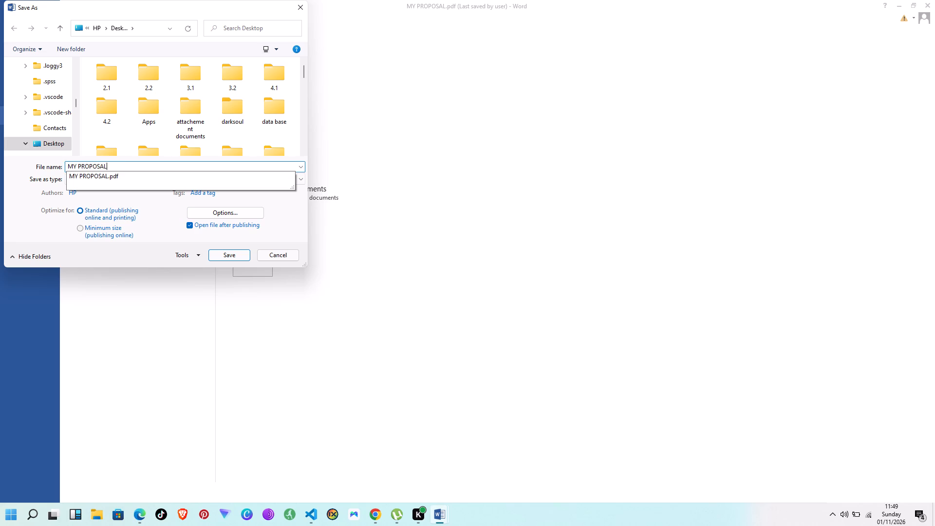
{"action": "key", "text": "space"}
{"action": "type", "text": "CHAPTER"}
{"action": "type", "text": "1"}
{"action": "key", "text": "space"}
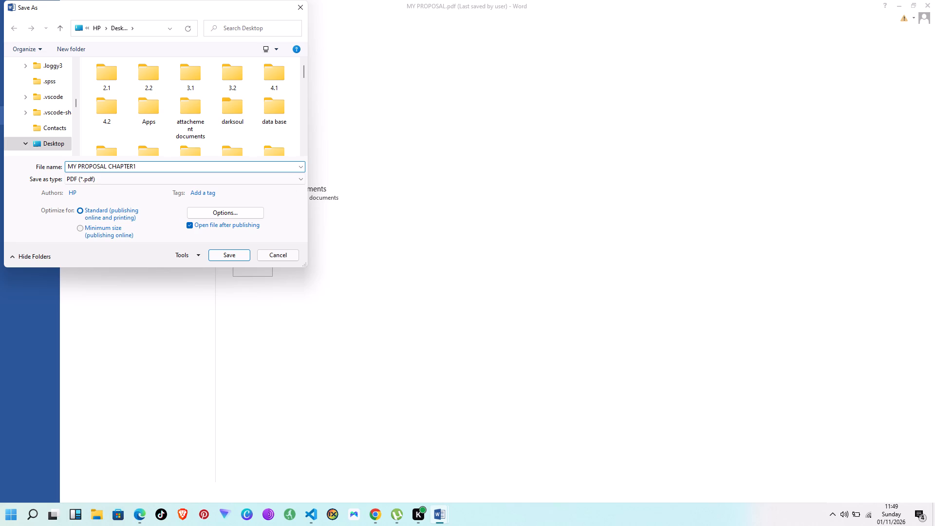
{"action": "key", "text": "shift+ampersand"}
{"action": "key", "text": "2"}
{"action": "key", "text": "Left"}
{"action": "key", "text": "space"}
{"action": "left_click", "coordinate": [220, 258]}
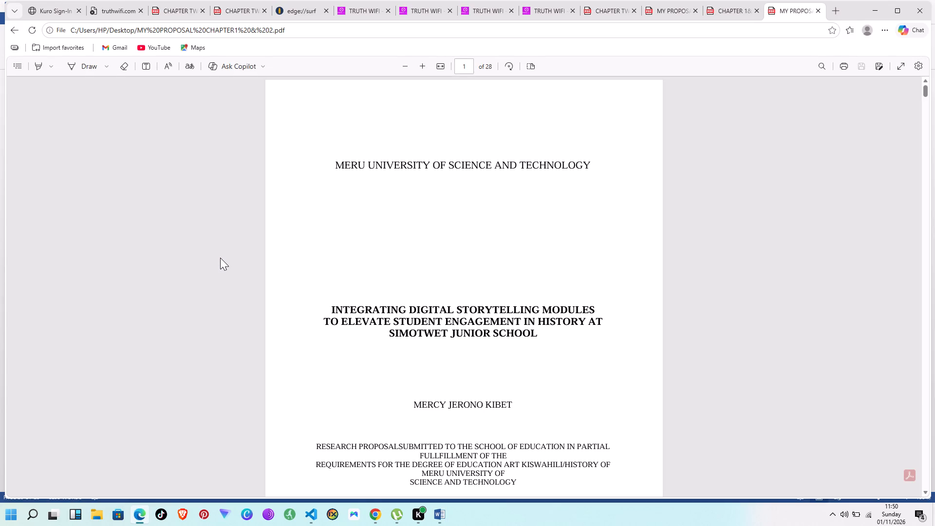
Review the cover page, declaration, table of contents and Chapter One sections up to 1.8 in the exported PDF.
{"action": "scroll", "coordinate": [298, 268], "scroll_direction": "down", "scroll_amount": 3}
{"action": "scroll", "coordinate": [338, 271], "scroll_direction": "down", "scroll_amount": 4}
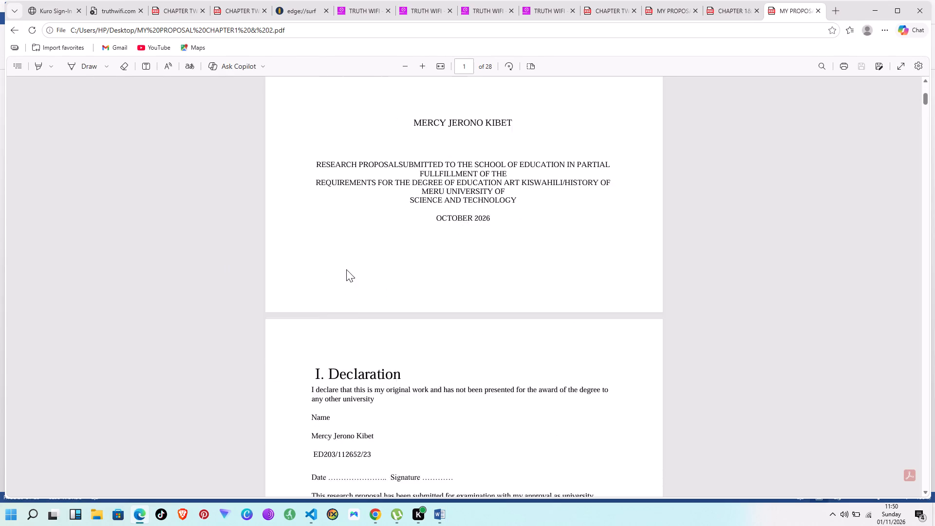
{"action": "scroll", "coordinate": [365, 269], "scroll_direction": "down", "scroll_amount": 13}
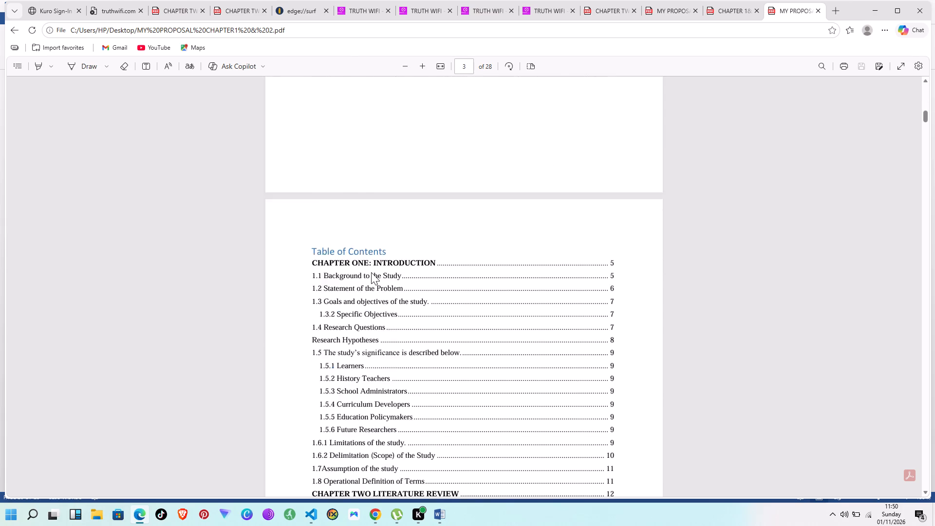
{"action": "scroll", "coordinate": [371, 272], "scroll_direction": "down", "scroll_amount": 14}
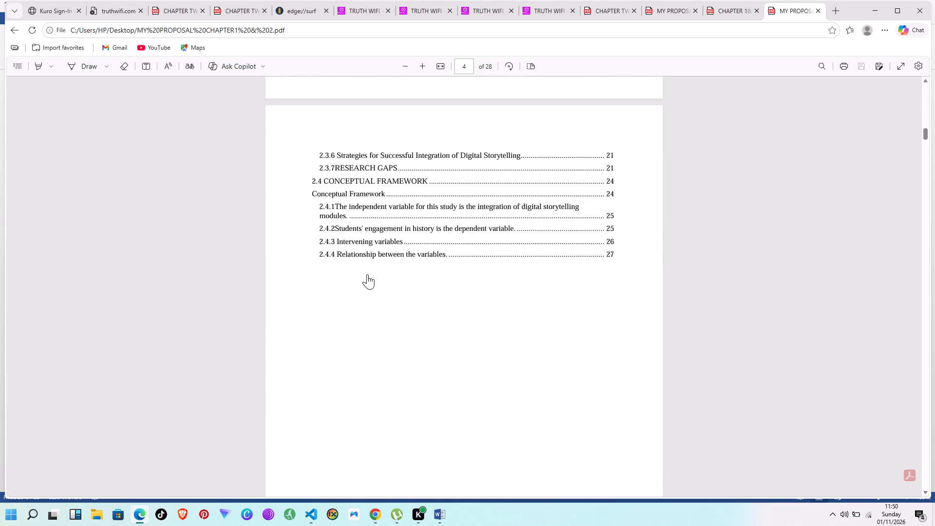
{"action": "scroll", "coordinate": [367, 274], "scroll_direction": "down", "scroll_amount": 15}
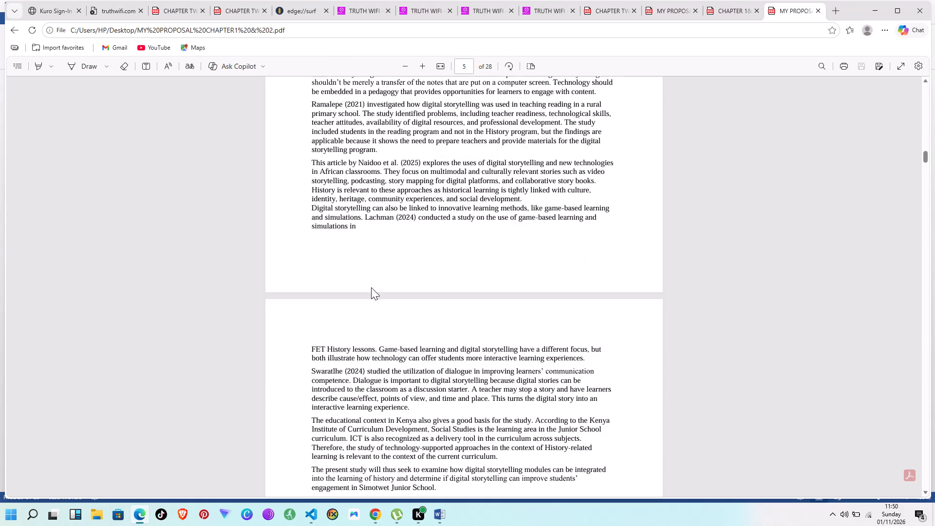
{"action": "scroll", "coordinate": [374, 292], "scroll_direction": "down", "scroll_amount": 15}
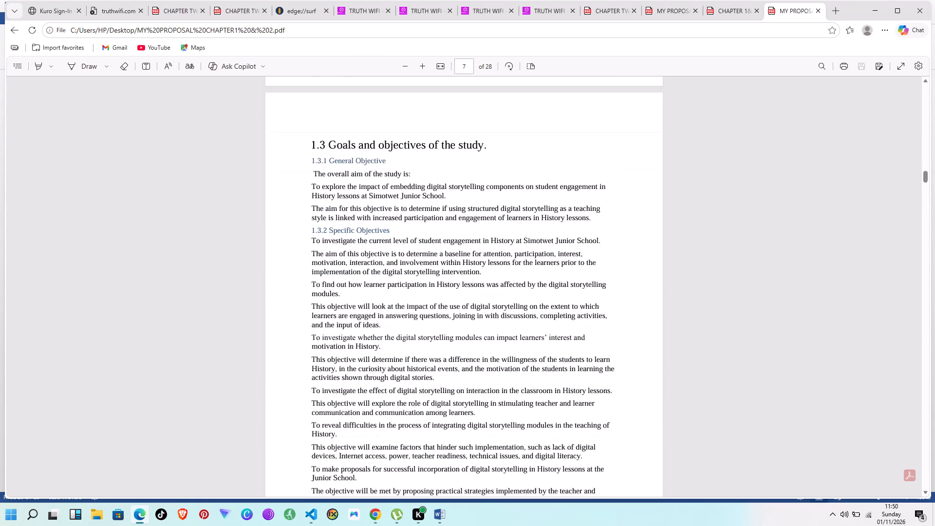
{"action": "scroll", "coordinate": [390, 283], "scroll_direction": "down", "scroll_amount": 17}
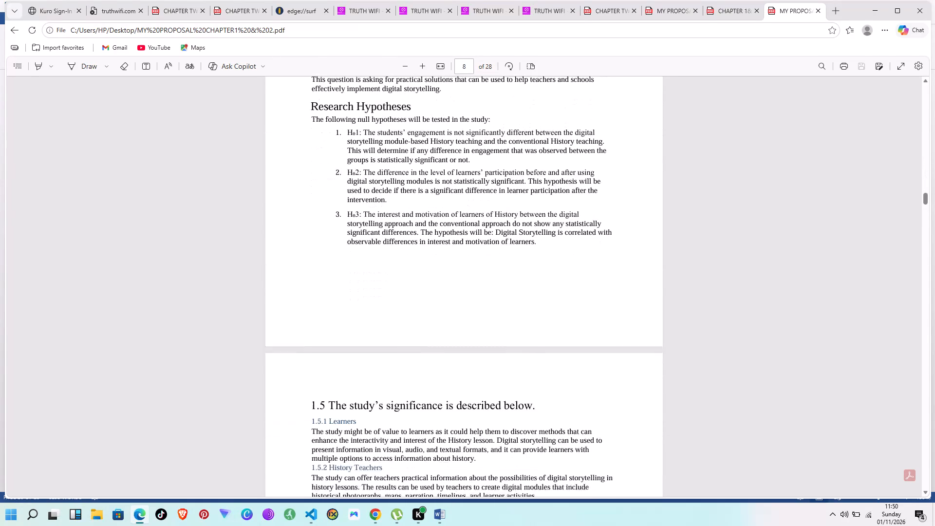
{"action": "scroll", "coordinate": [402, 275], "scroll_direction": "down", "scroll_amount": 12}
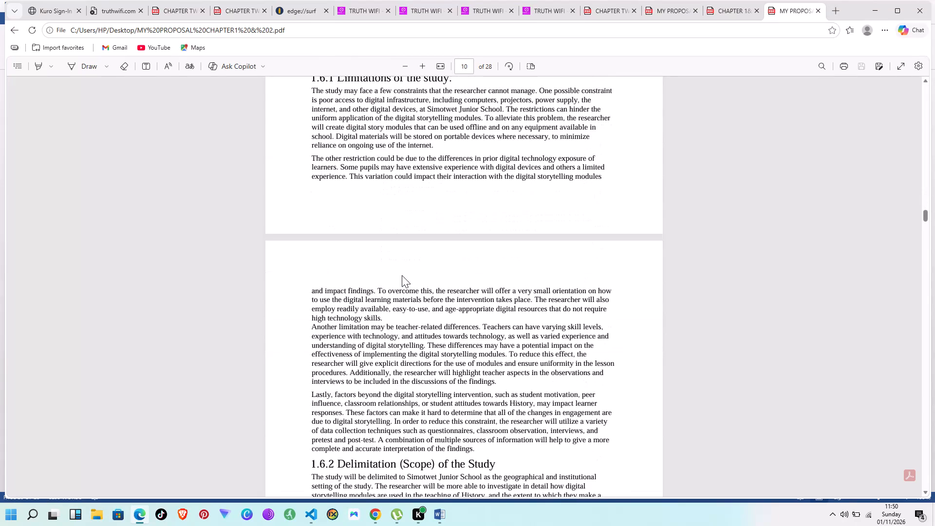
{"action": "scroll", "coordinate": [402, 275], "scroll_direction": "down", "scroll_amount": 13}
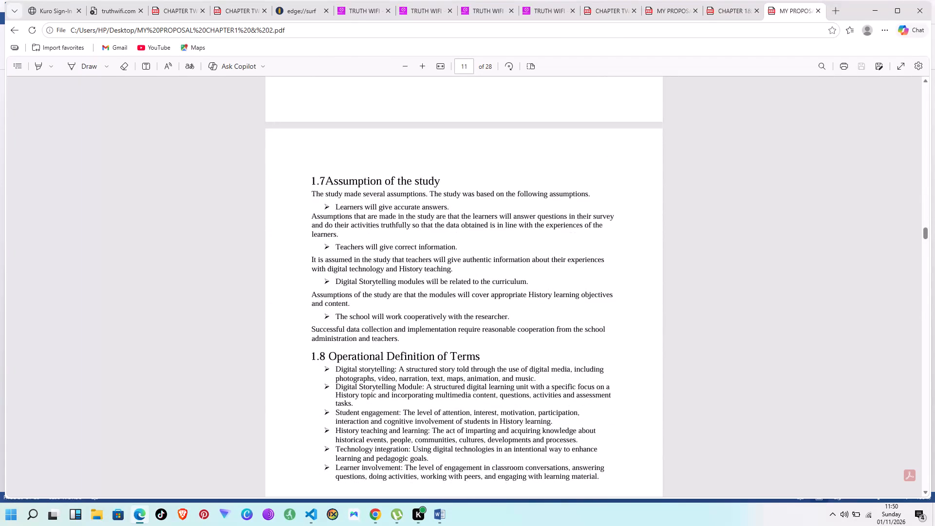
Review the opening of Chapter Two in the PDF, from 2.1 INTRODUCTION through 2.2.1 Constructivist Learning Theory.
{"action": "scroll", "coordinate": [401, 274], "scroll_direction": "down", "scroll_amount": 13}
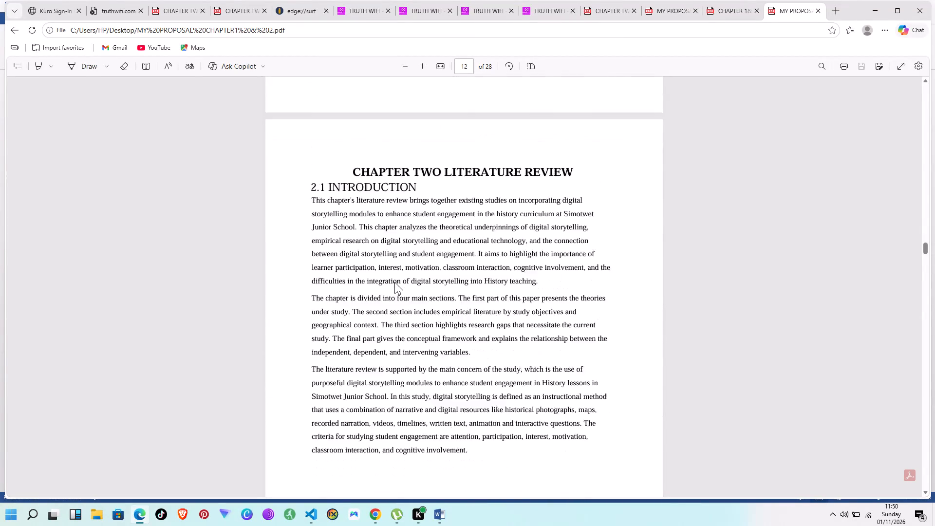
{"action": "scroll", "coordinate": [394, 282], "scroll_direction": "down", "scroll_amount": 8}
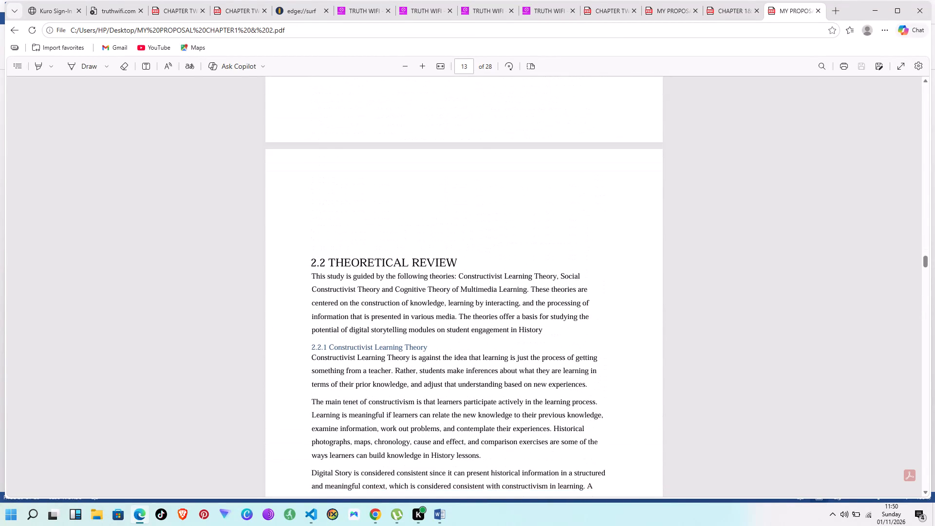
{"action": "scroll", "coordinate": [394, 282], "scroll_direction": "down", "scroll_amount": 9}
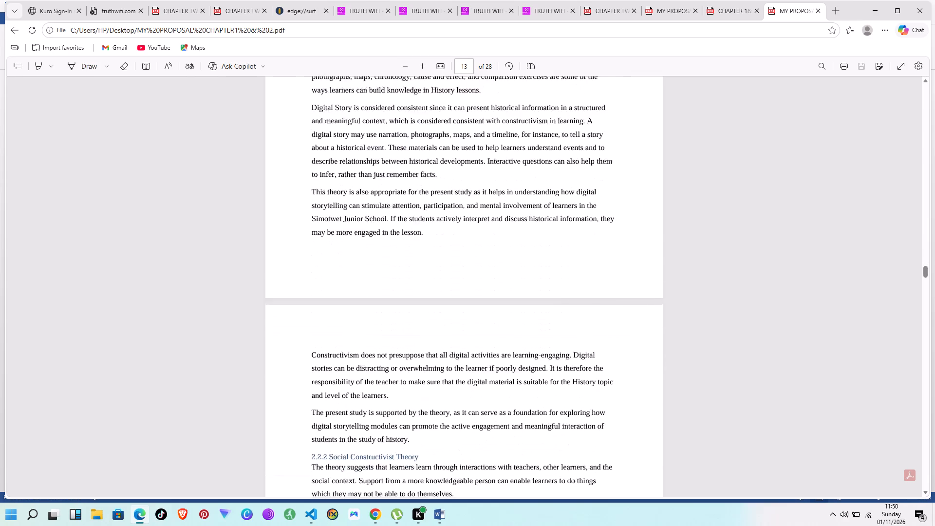
{"action": "scroll", "coordinate": [394, 282], "scroll_direction": "up", "scroll_amount": 5}
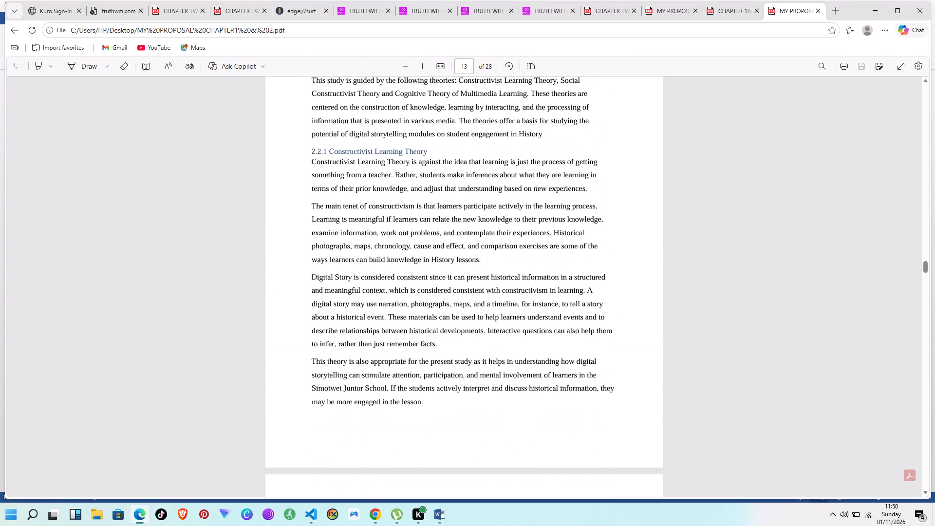
{"action": "scroll", "coordinate": [394, 282], "scroll_direction": "up", "scroll_amount": 5}
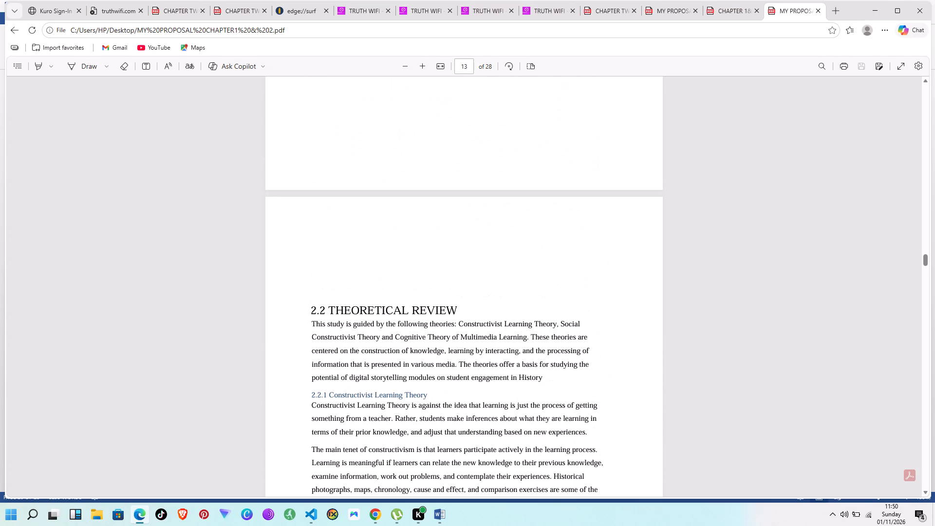
{"action": "scroll", "coordinate": [394, 282], "scroll_direction": "down", "scroll_amount": 9}
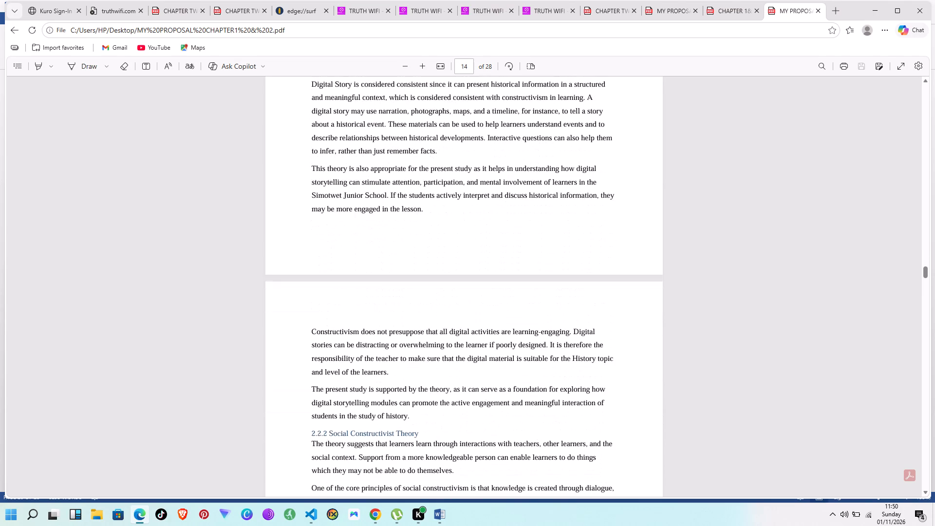
Review the PDF's theory sections from 2.2.2 Social Constructivist Theory through 2.2.4 and the start of 2.3 EMPIRICAL LITERATURE REVIEW.
{"action": "scroll", "coordinate": [393, 286], "scroll_direction": "down", "scroll_amount": 7}
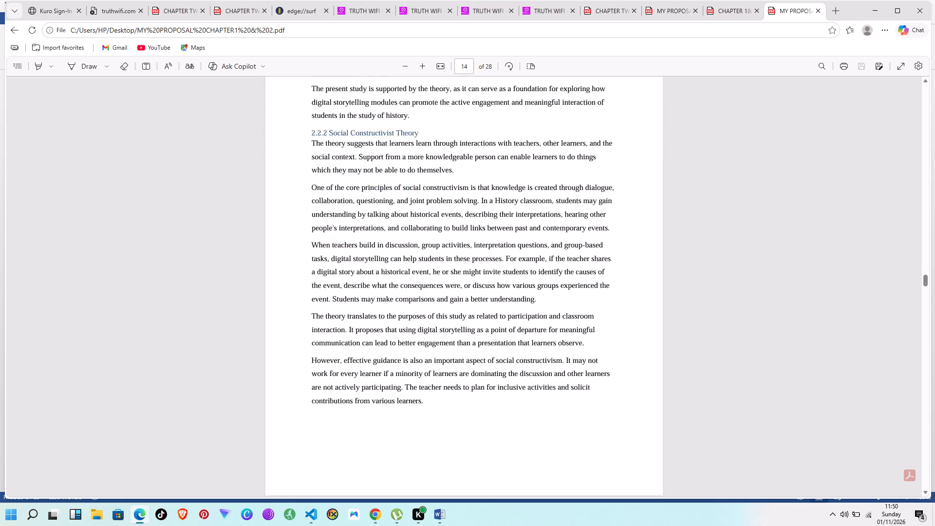
{"action": "scroll", "coordinate": [393, 286], "scroll_direction": "down", "scroll_amount": 8}
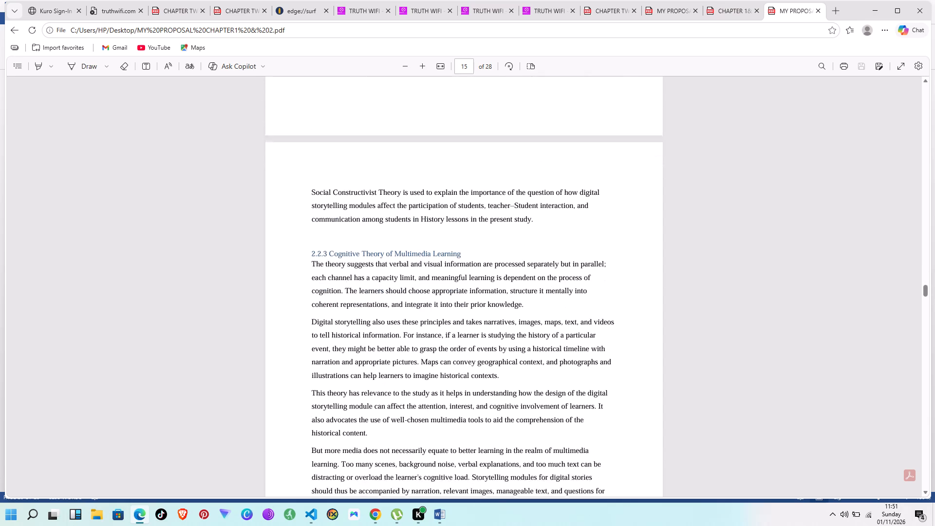
{"action": "scroll", "coordinate": [393, 286], "scroll_direction": "down", "scroll_amount": 6}
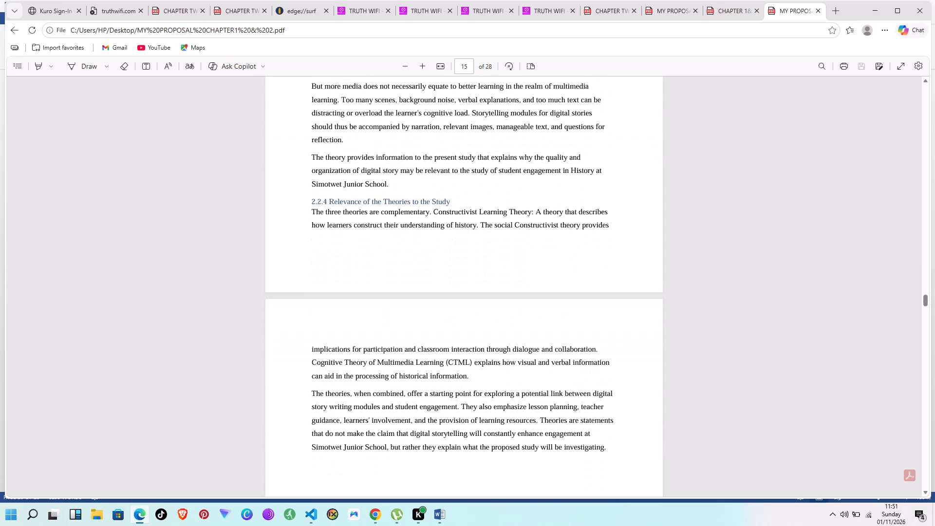
{"action": "scroll", "coordinate": [393, 286], "scroll_direction": "down", "scroll_amount": 2}
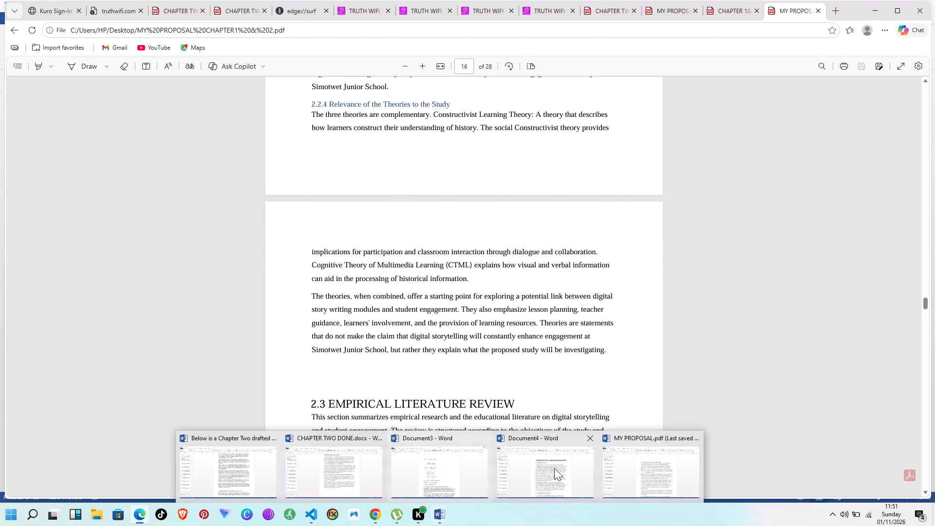
Switch to Document4 in Word and examine its Chapter Two heading formatting, especially the 2.2.1 Constructivist Learning Theory heading.
{"action": "left_click", "coordinate": [533, 465]}
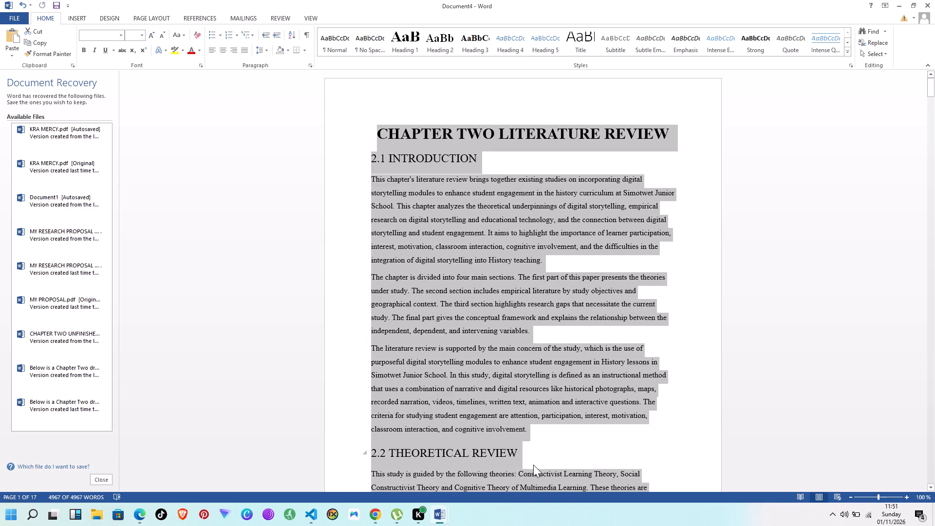
{"action": "left_click", "coordinate": [655, 430]}
{"action": "scroll", "coordinate": [655, 430], "scroll_direction": "down", "scroll_amount": 6}
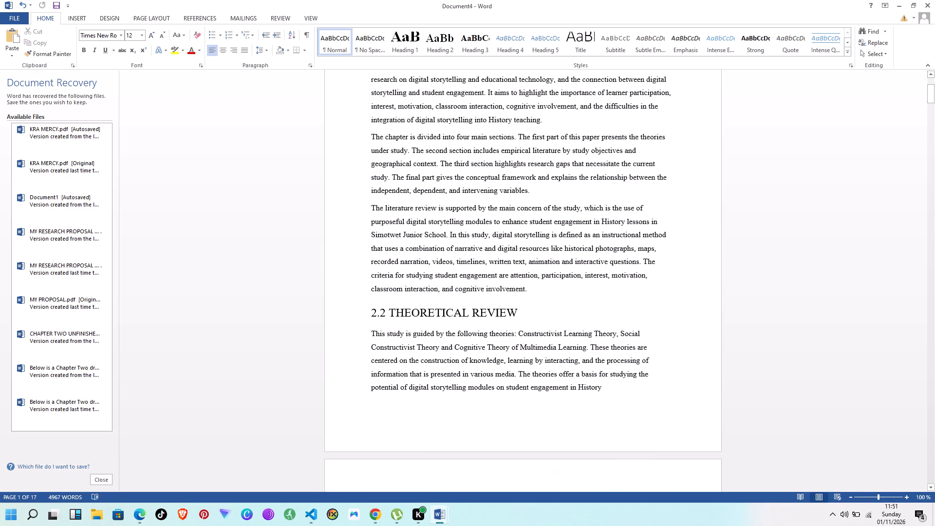
{"action": "scroll", "coordinate": [522, 299], "scroll_direction": "up", "scroll_amount": 3}
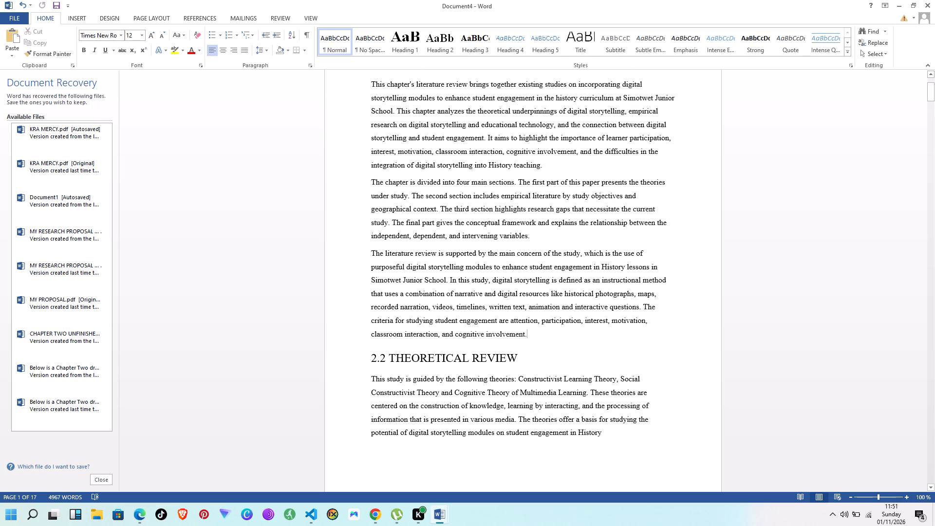
{"action": "scroll", "coordinate": [522, 299], "scroll_direction": "up", "scroll_amount": 1}
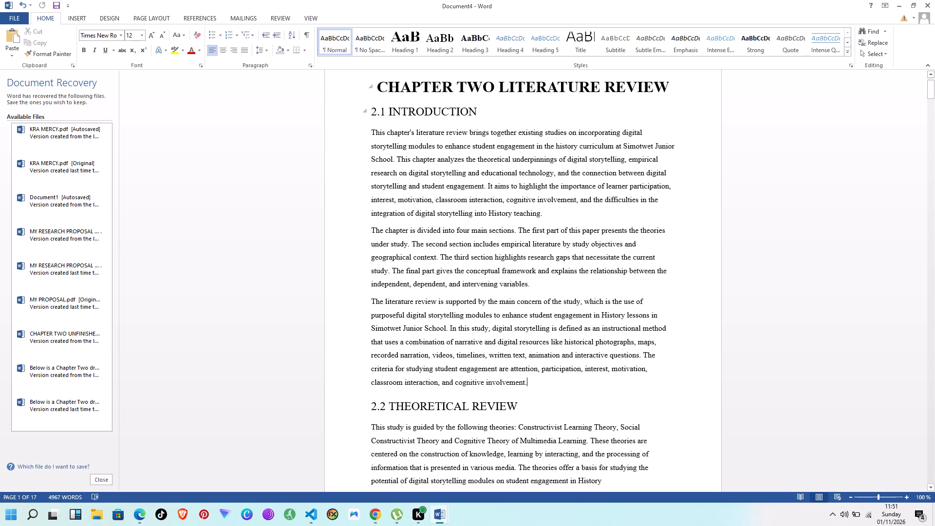
{"action": "scroll", "coordinate": [420, 214], "scroll_direction": "down", "scroll_amount": 3}
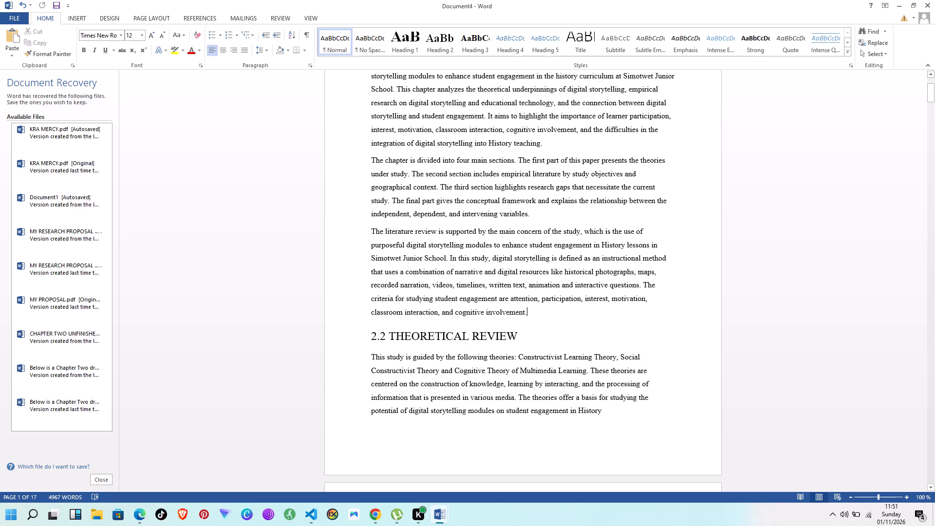
{"action": "scroll", "coordinate": [452, 356], "scroll_direction": "down", "scroll_amount": 7}
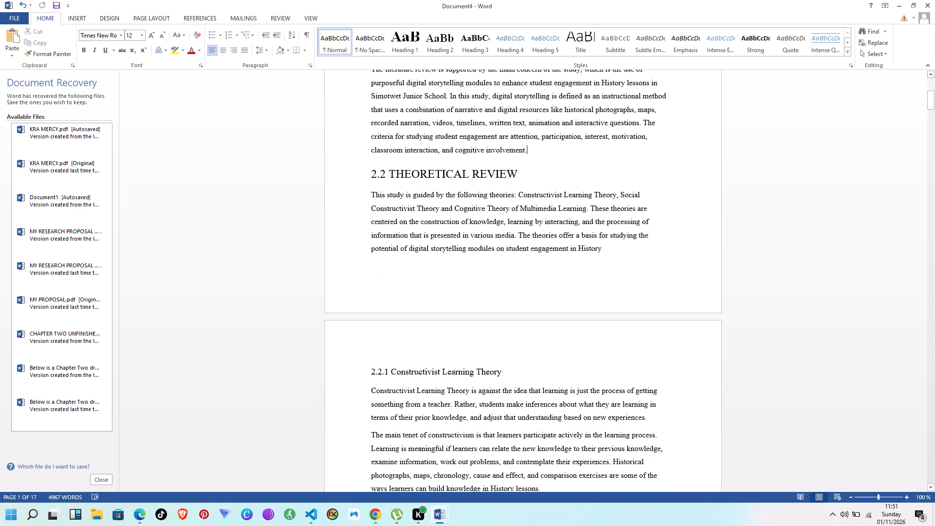
{"action": "scroll", "coordinate": [460, 344], "scroll_direction": "down", "scroll_amount": 1}
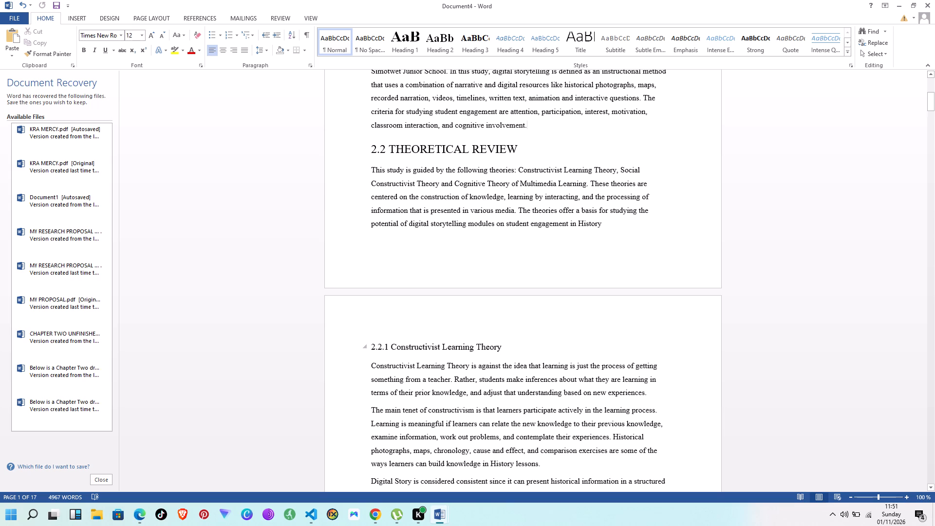
{"action": "left_click_drag", "start_coordinate": [501, 346], "coordinate": [363, 354]}
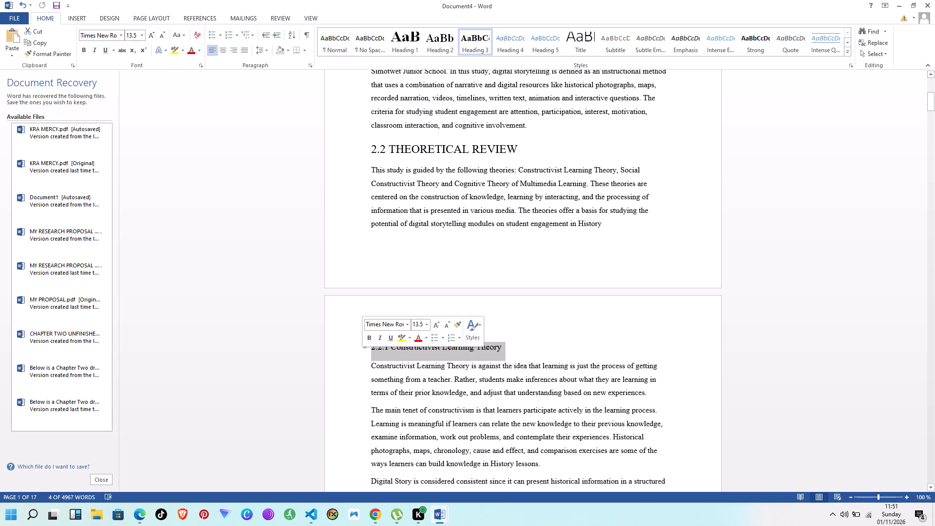
{"action": "left_click", "coordinate": [522, 338]}
{"action": "scroll", "coordinate": [523, 340], "scroll_direction": "down", "scroll_amount": 3}
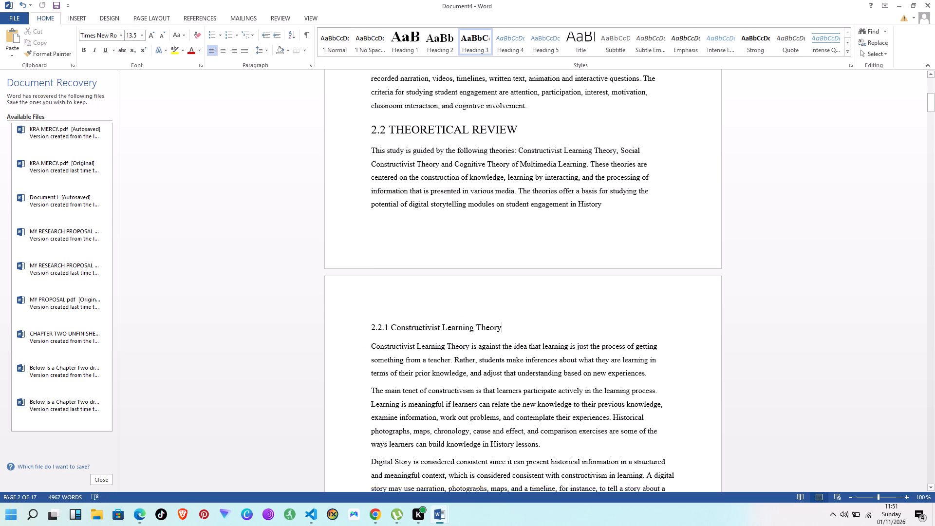
{"action": "scroll", "coordinate": [523, 340], "scroll_direction": "down", "scroll_amount": 12}
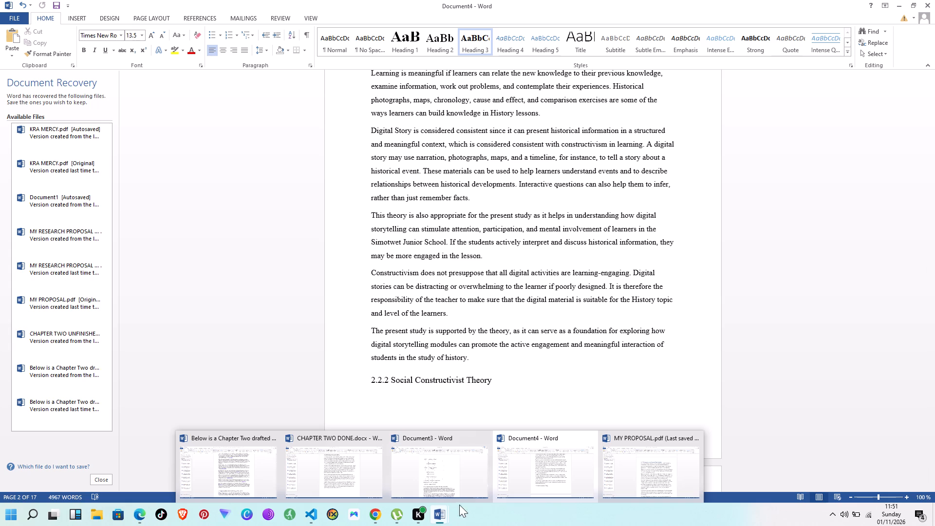
Switch to the MY PROPOSAL document and check its subheadings from 2.3.6 back to 2.3 EMPIRICAL LITERATURE REVIEW.
{"action": "left_click", "coordinate": [651, 465]}
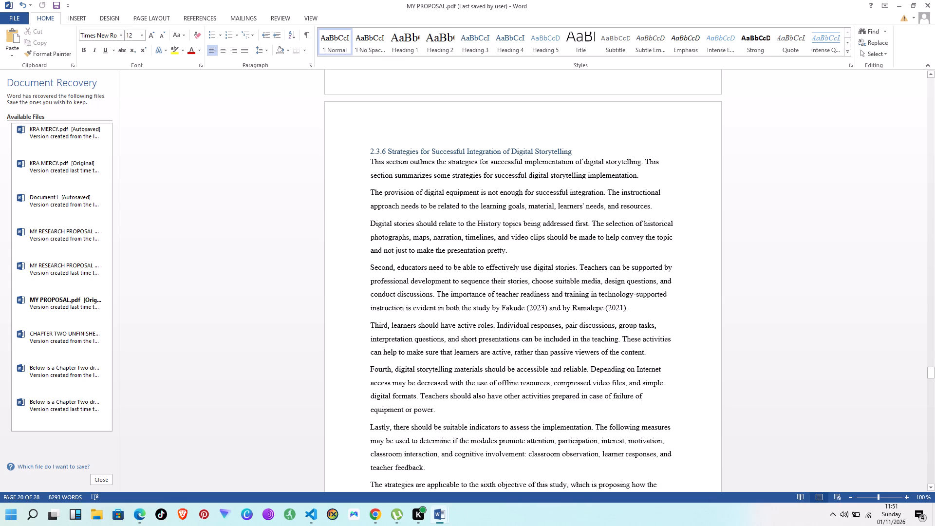
{"action": "scroll", "coordinate": [463, 395], "scroll_direction": "up", "scroll_amount": 7}
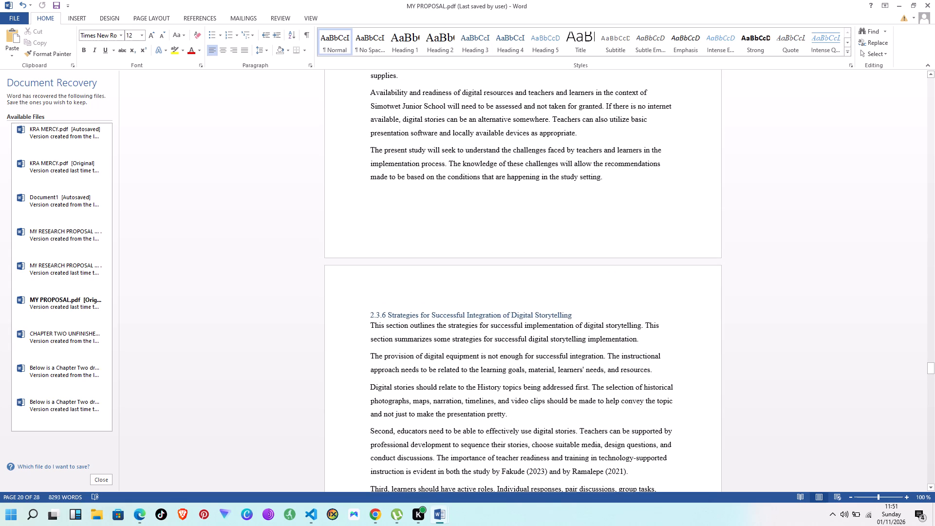
{"action": "scroll", "coordinate": [463, 395], "scroll_direction": "up", "scroll_amount": 11}
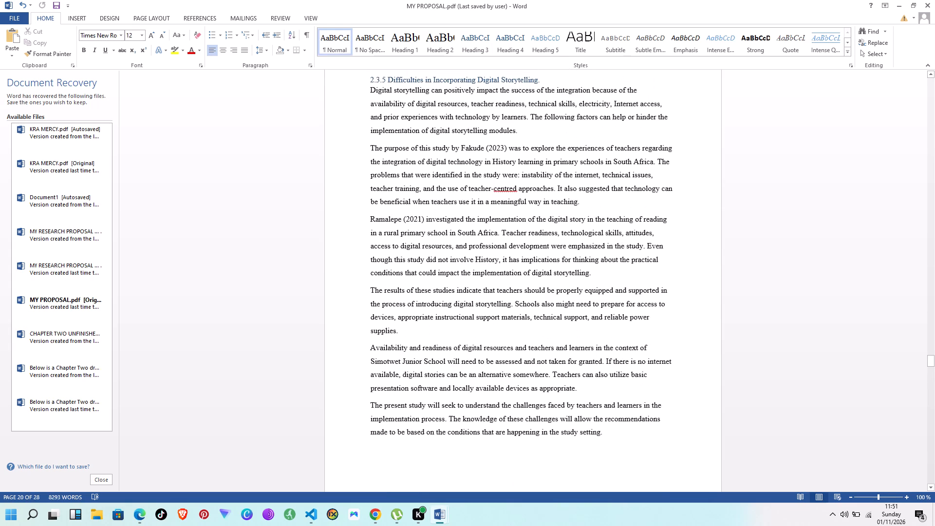
{"action": "scroll", "coordinate": [463, 395], "scroll_direction": "up", "scroll_amount": 8}
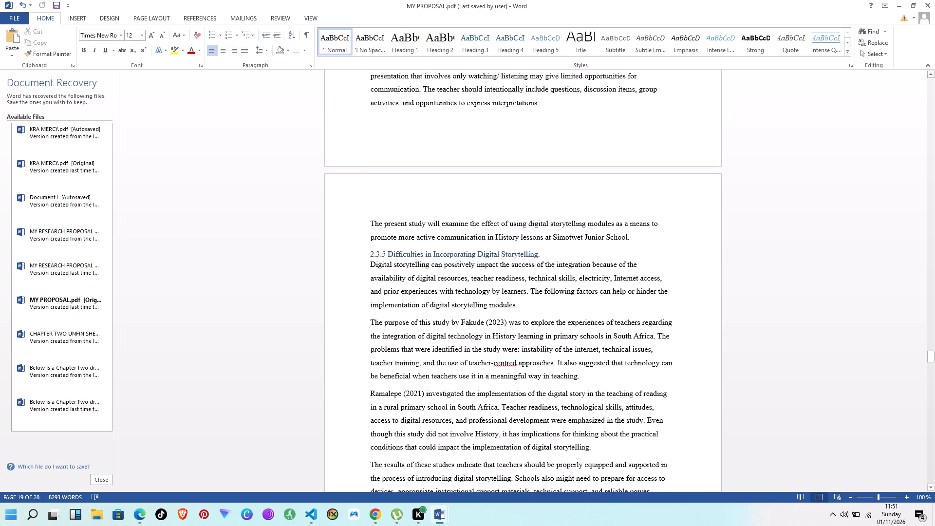
{"action": "scroll", "coordinate": [463, 395], "scroll_direction": "up", "scroll_amount": 12}
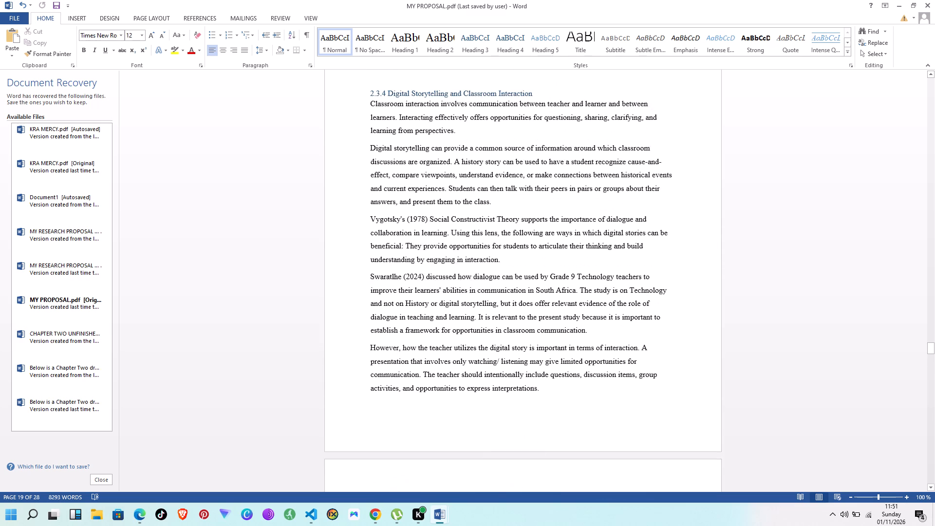
{"action": "scroll", "coordinate": [463, 395], "scroll_direction": "up", "scroll_amount": 15}
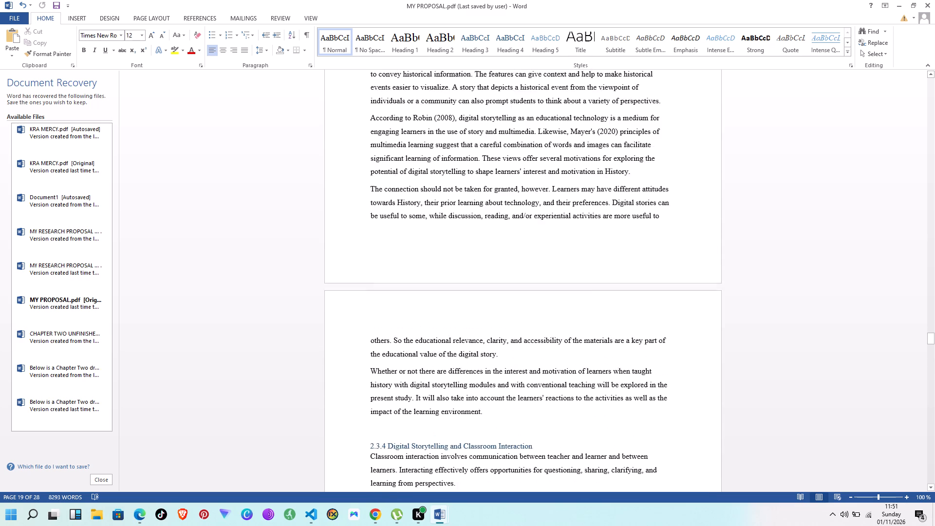
{"action": "scroll", "coordinate": [463, 395], "scroll_direction": "up", "scroll_amount": 10}
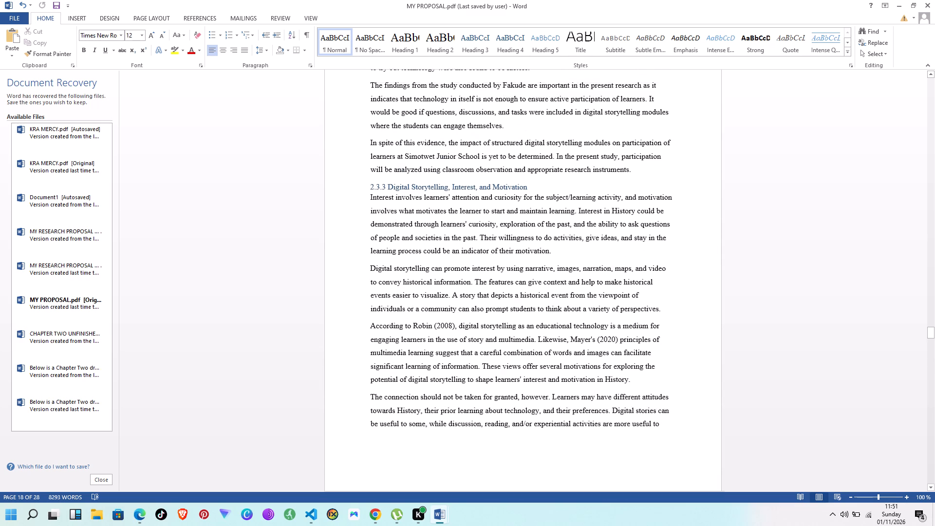
{"action": "scroll", "coordinate": [463, 395], "scroll_direction": "up", "scroll_amount": 10}
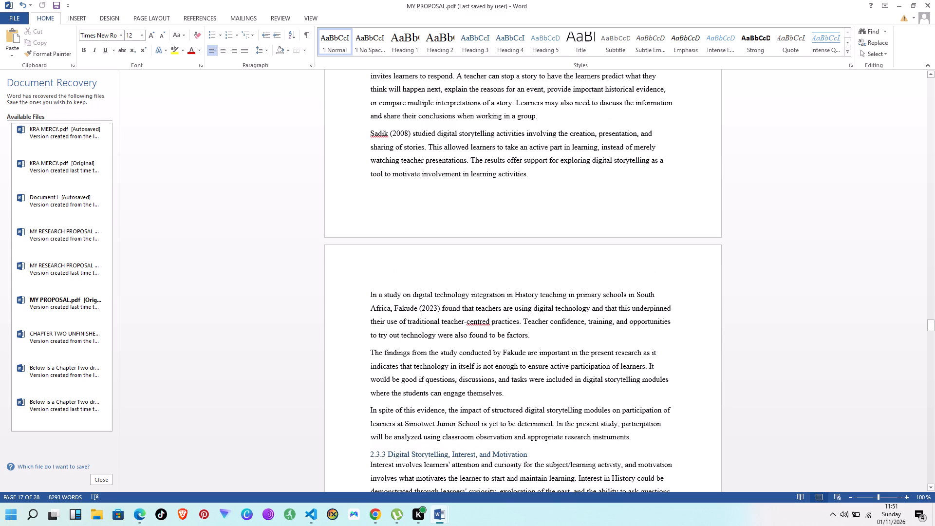
{"action": "scroll", "coordinate": [463, 395], "scroll_direction": "up", "scroll_amount": 14}
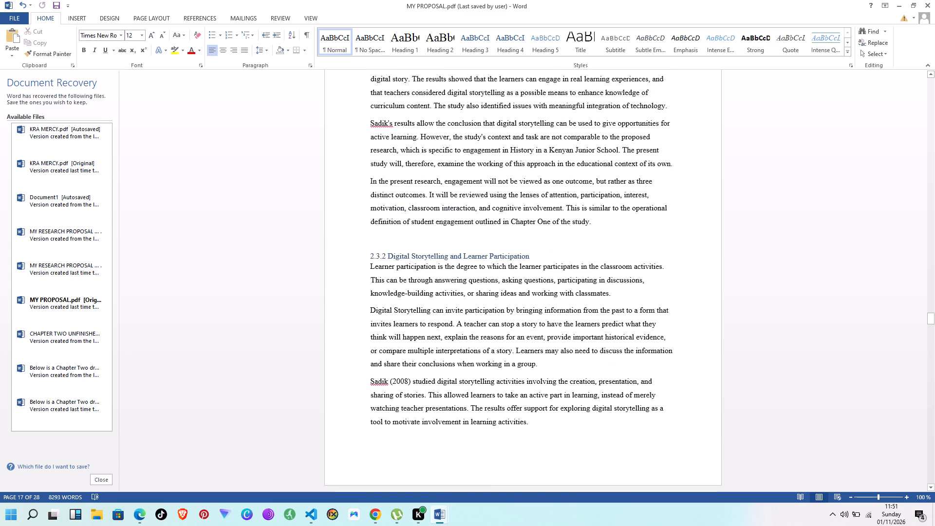
{"action": "scroll", "coordinate": [480, 405], "scroll_direction": "up", "scroll_amount": 13}
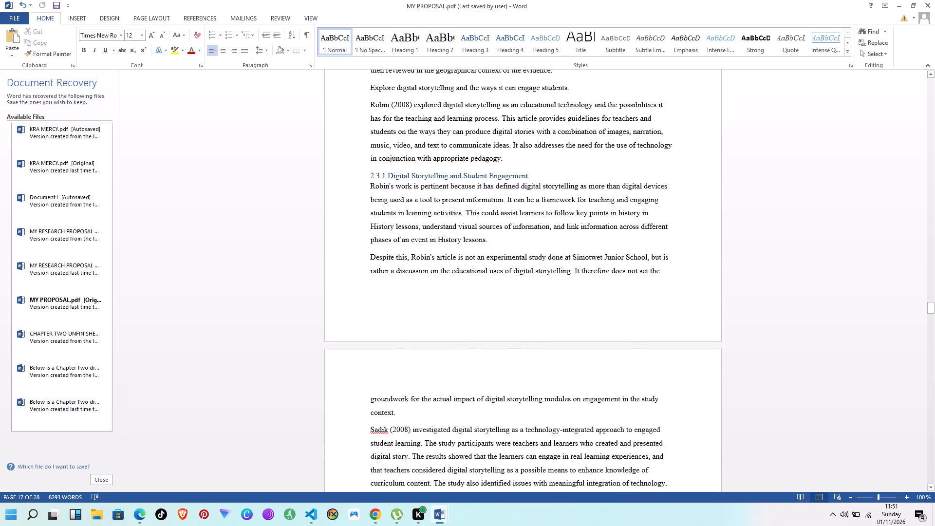
{"action": "scroll", "coordinate": [480, 405], "scroll_direction": "up", "scroll_amount": 5}
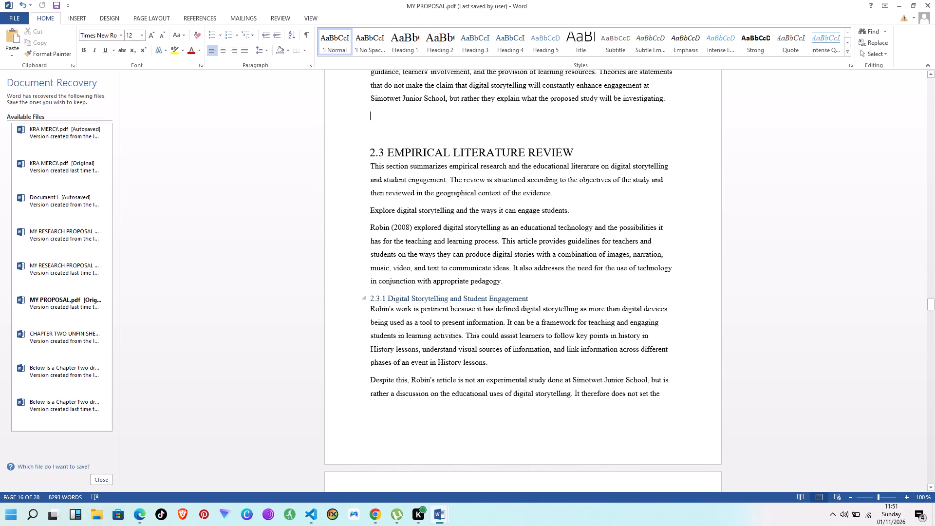
Inspect the font, size and style of the 2.3.1 Digital Storytelling and Student Engagement heading.
{"action": "left_click_drag", "start_coordinate": [539, 296], "coordinate": [346, 304]}
{"action": "left_click_drag", "start_coordinate": [346, 304], "coordinate": [357, 300]}
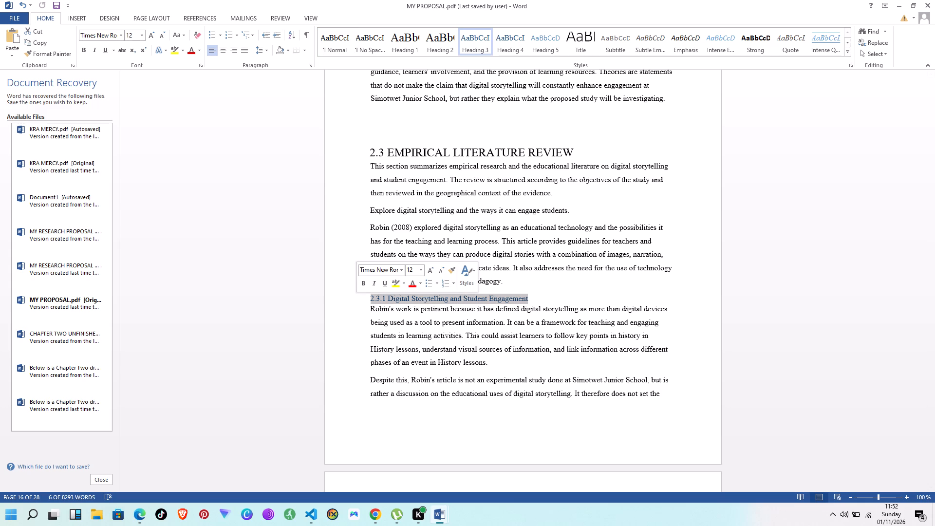
{"action": "left_click", "coordinate": [548, 293]}
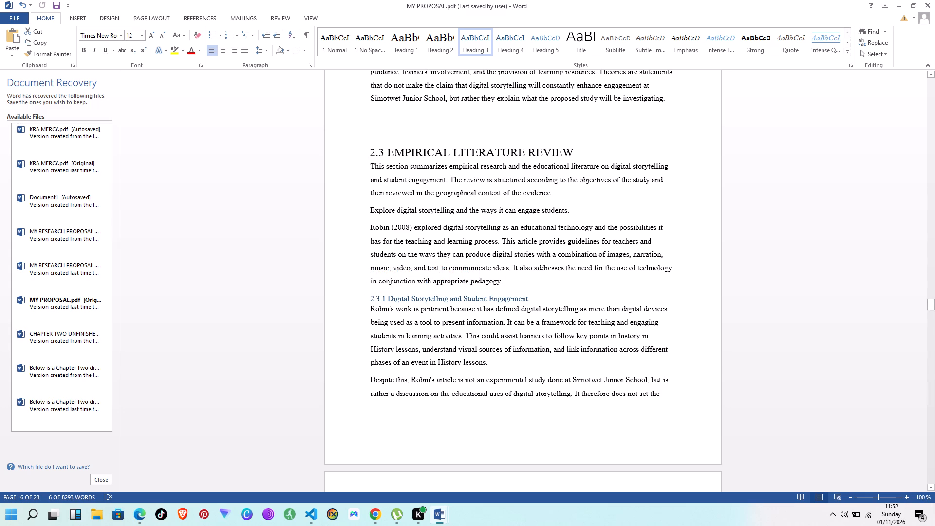
Switch to Document3 and inspect the settings of its Heading 3 style without changing them.
{"action": "scroll", "coordinate": [549, 293], "scroll_direction": "up", "scroll_amount": 2}
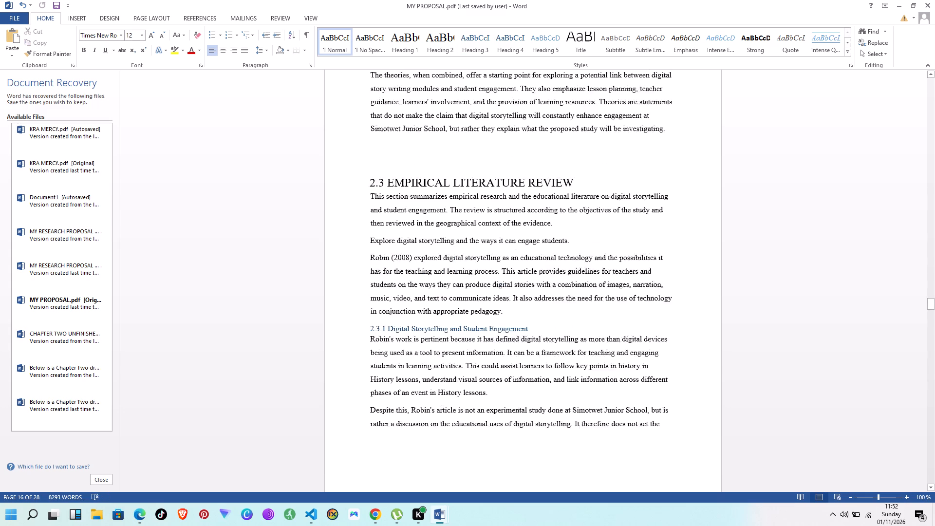
{"action": "scroll", "coordinate": [549, 293], "scroll_direction": "up", "scroll_amount": 4}
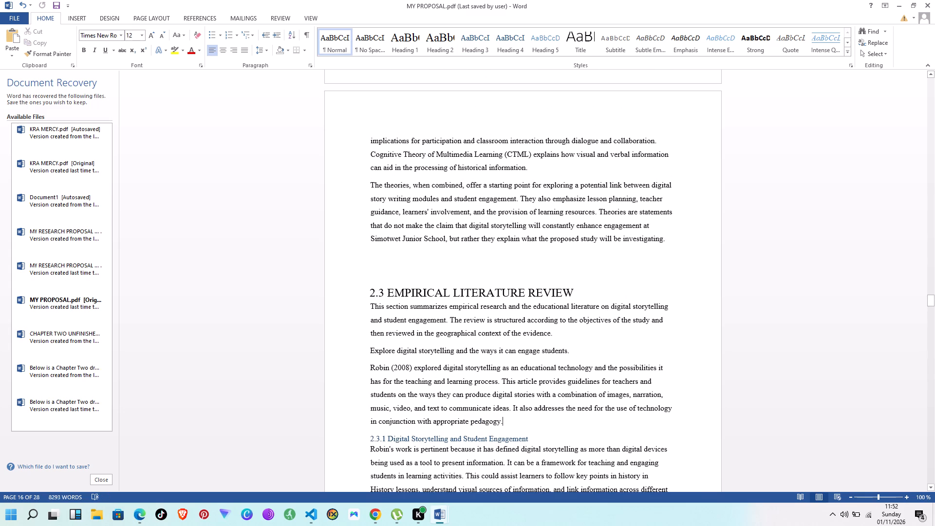
{"action": "left_click", "coordinate": [454, 479]}
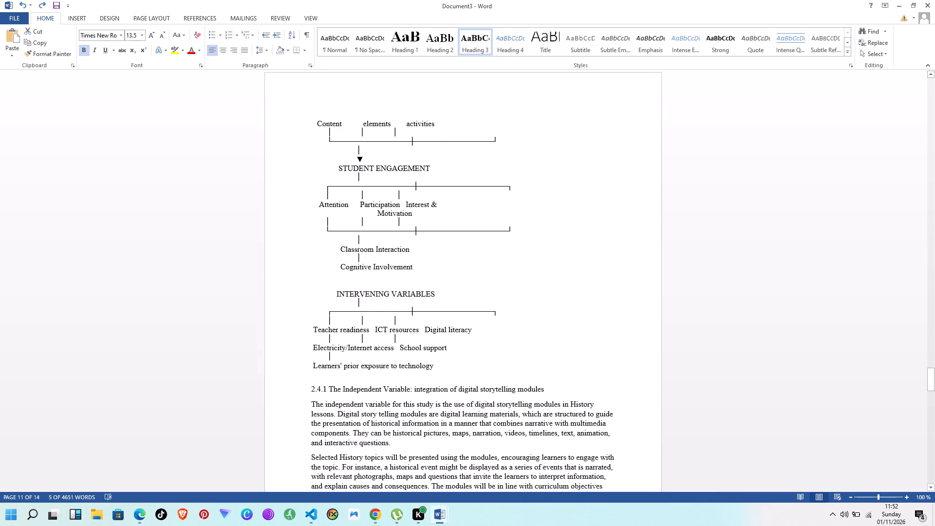
{"action": "right_click", "coordinate": [468, 37]}
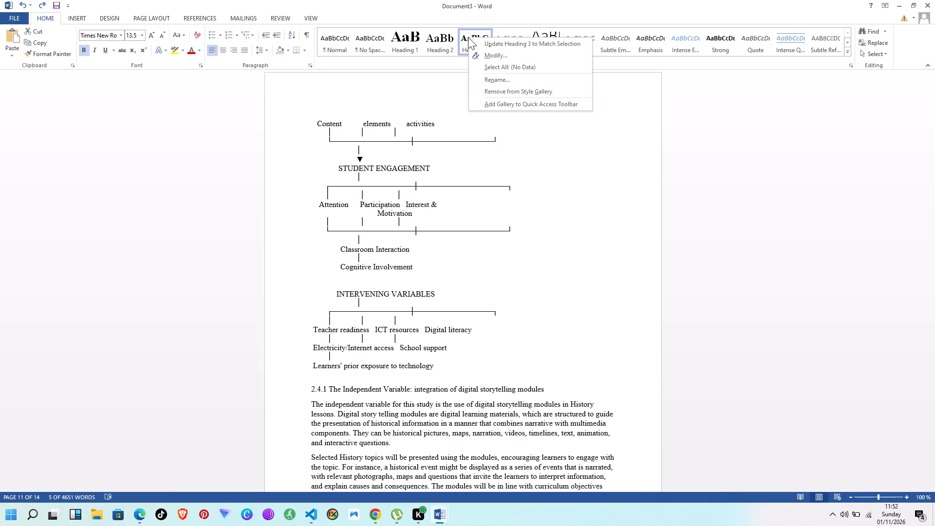
{"action": "left_click", "coordinate": [483, 57]}
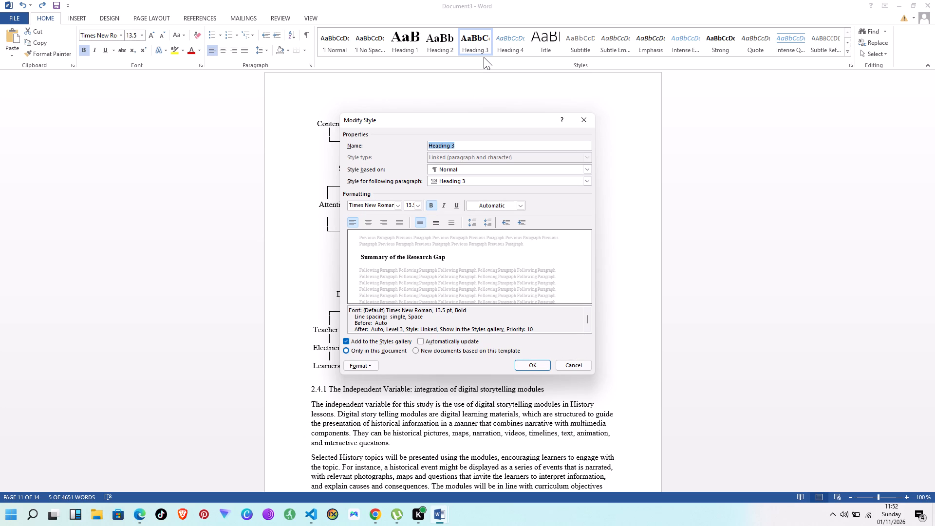
{"action": "left_click", "coordinate": [576, 119]}
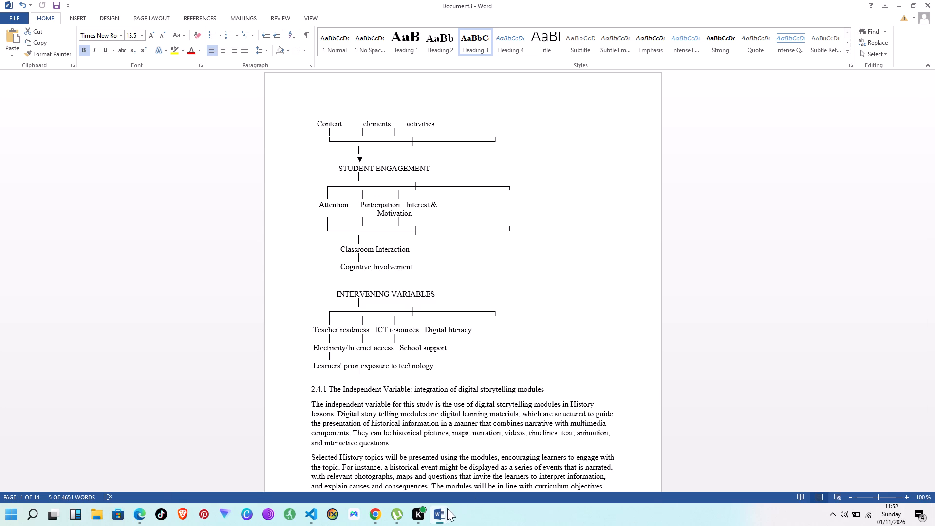
In the MY PROPOSAL document, modify the Heading 3 style to font size 13 with Automatic font colour.
{"action": "left_click", "coordinate": [658, 478]}
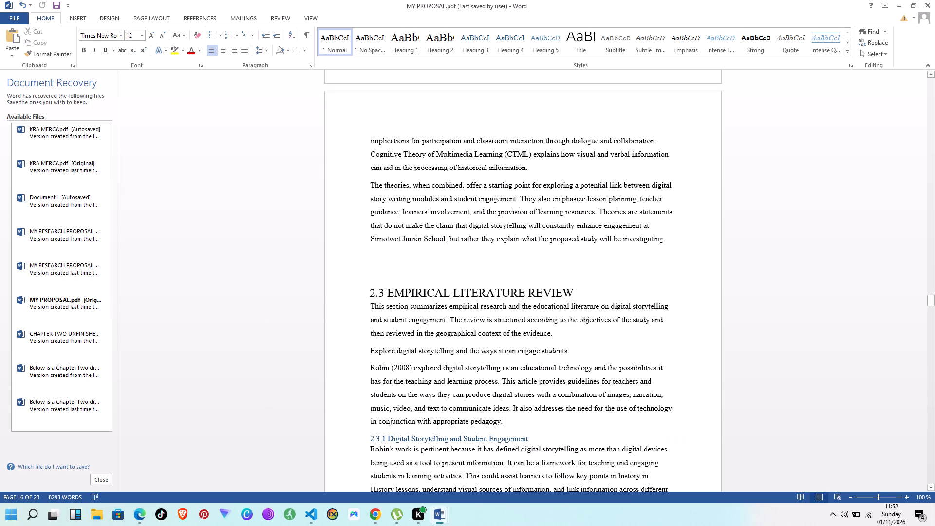
{"action": "scroll", "coordinate": [518, 352], "scroll_direction": "down", "scroll_amount": 1}
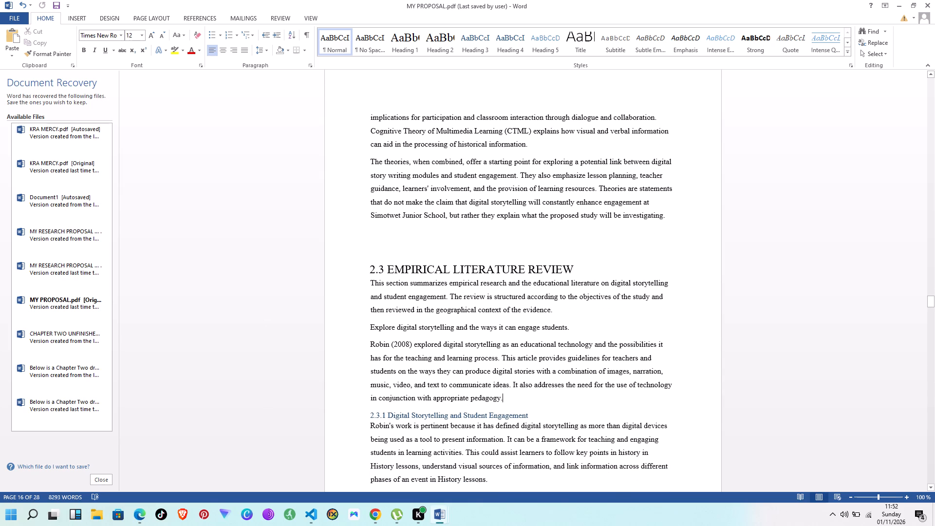
{"action": "right_click", "coordinate": [471, 39]}
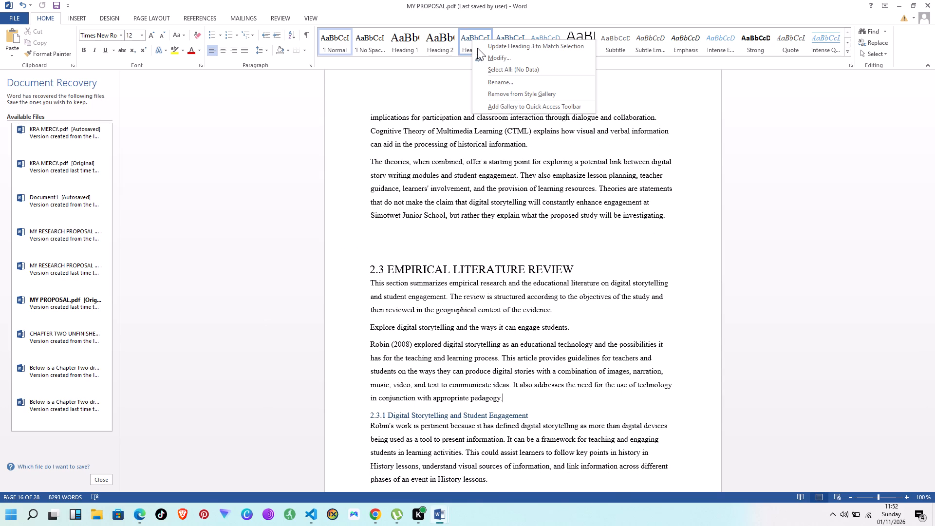
{"action": "left_click", "coordinate": [483, 56]}
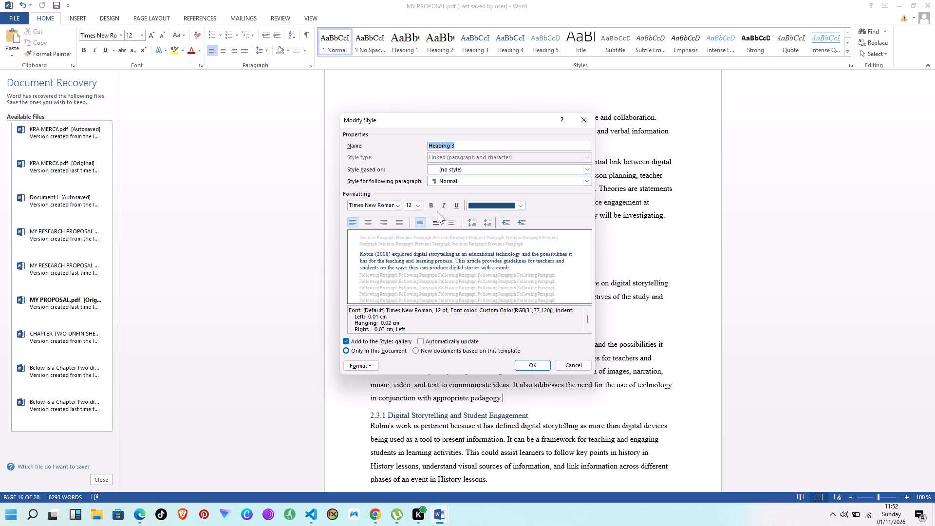
{"action": "left_click", "coordinate": [419, 207]}
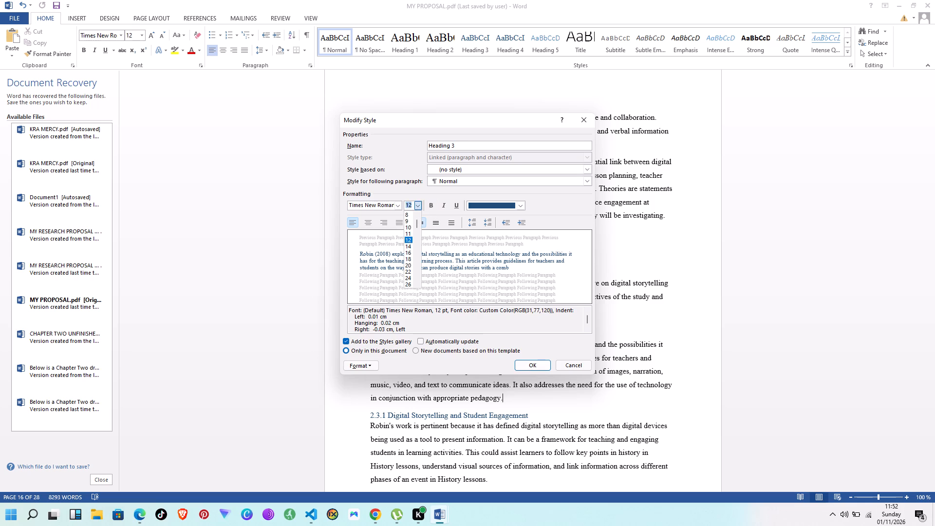
{"action": "left_click", "coordinate": [410, 204]}
{"action": "key", "text": "Right"}
{"action": "key", "text": "BackSpace"}
{"action": "key", "text": "3"}
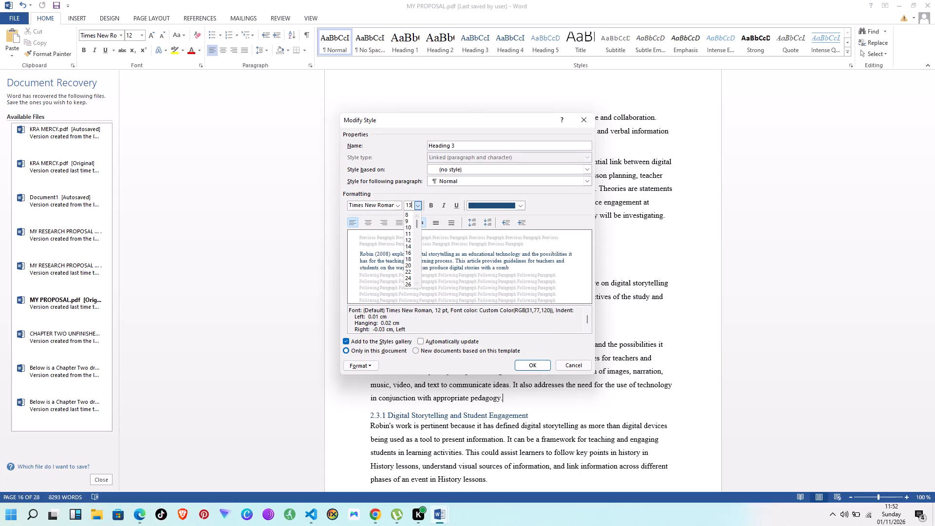
{"action": "left_click", "coordinate": [521, 207]}
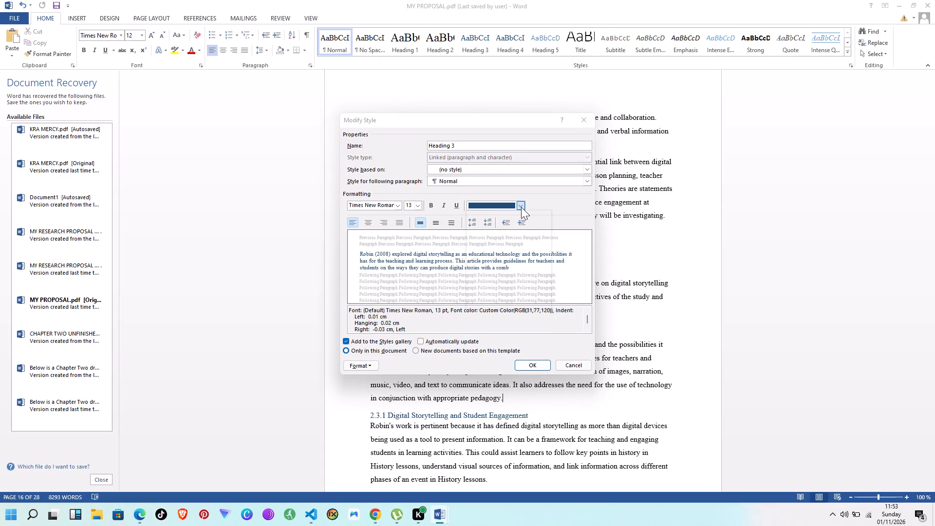
{"action": "left_click", "coordinate": [472, 218]}
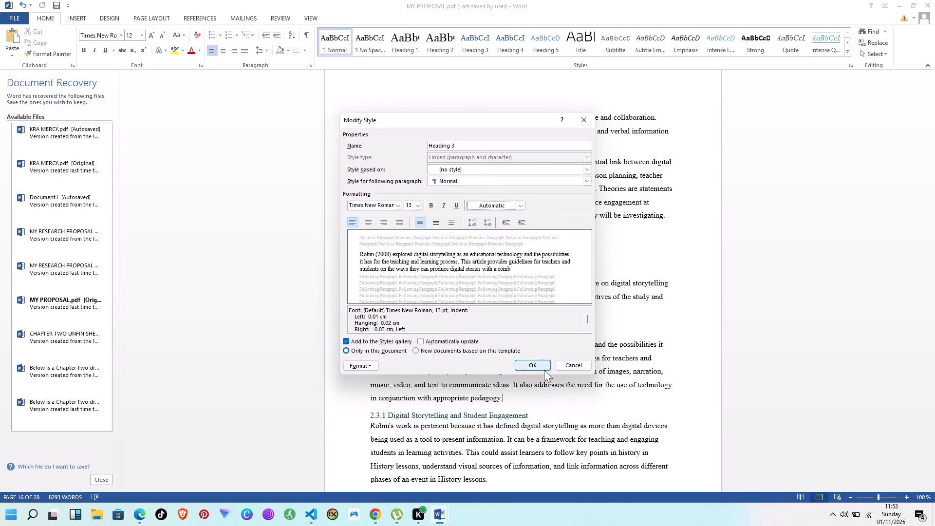
{"action": "left_click", "coordinate": [537, 367]}
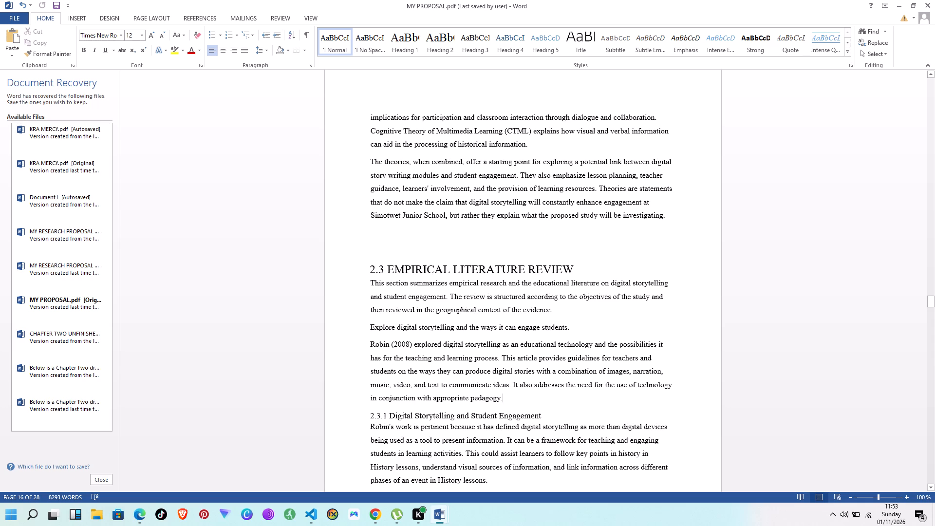
Check the formatting of the 2.3.1 Digital Storytelling and Student Engagement and 2.3.2 Digital Storytelling and Learner Participation headings.
{"action": "scroll", "coordinate": [537, 367], "scroll_direction": "down", "scroll_amount": 3}
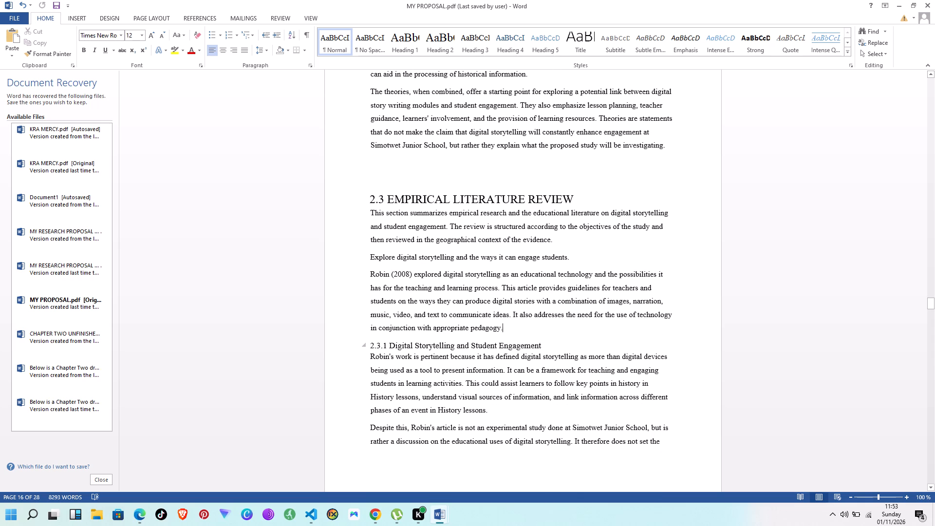
{"action": "left_click_drag", "start_coordinate": [547, 343], "coordinate": [369, 344]}
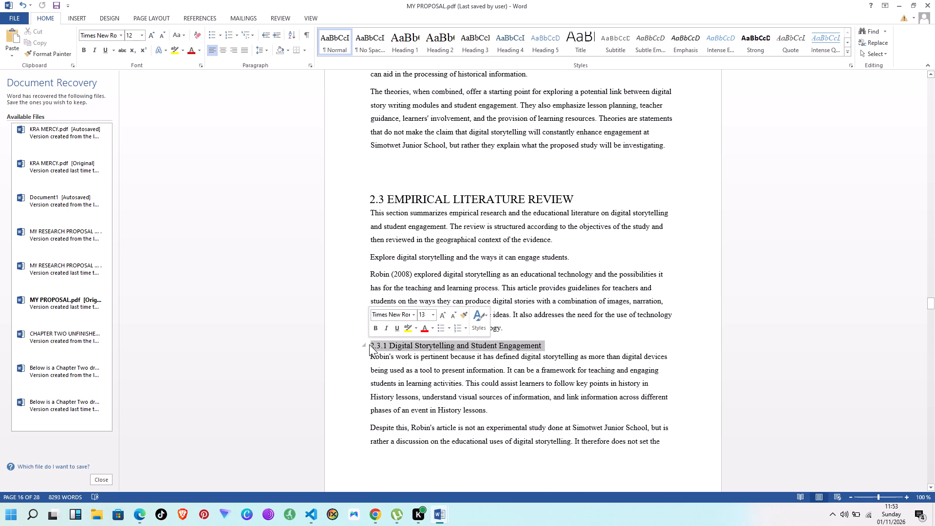
{"action": "left_click", "coordinate": [580, 345]}
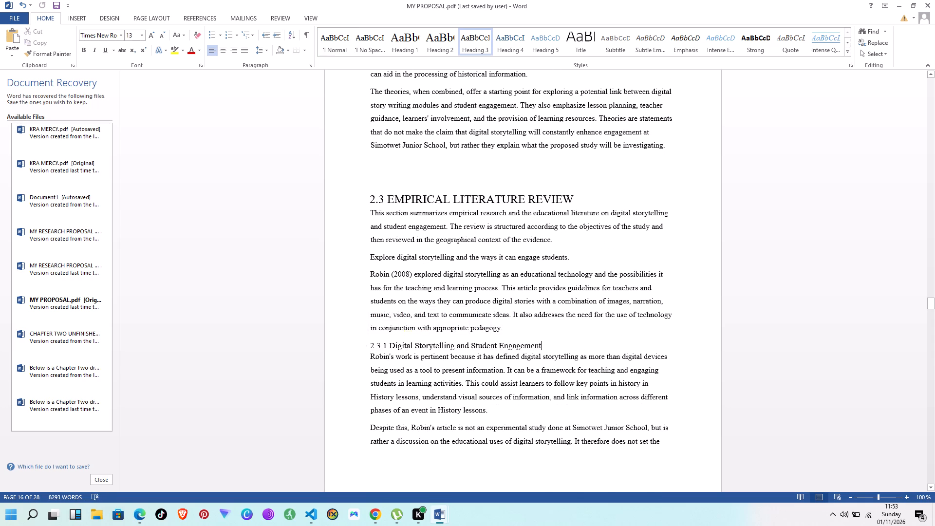
{"action": "scroll", "coordinate": [571, 334], "scroll_direction": "down", "scroll_amount": 14}
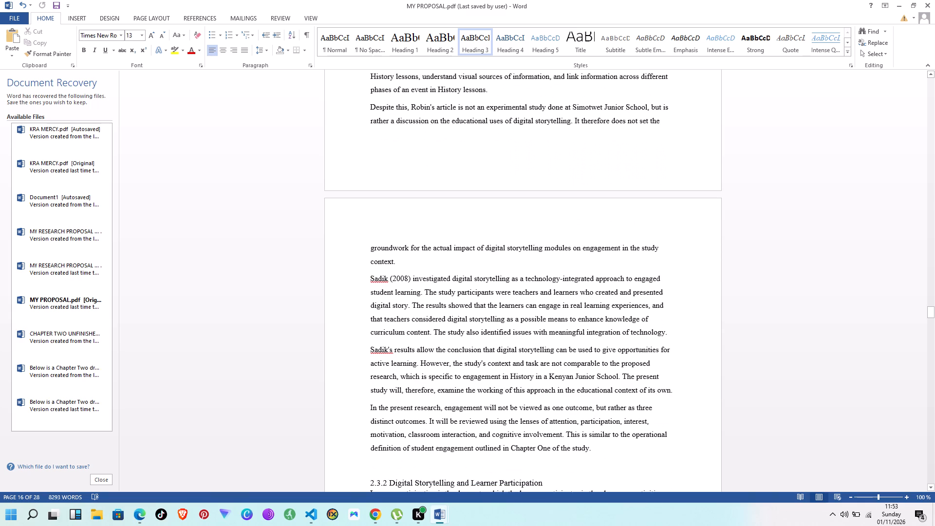
{"action": "scroll", "coordinate": [547, 317], "scroll_direction": "down", "scroll_amount": 7}
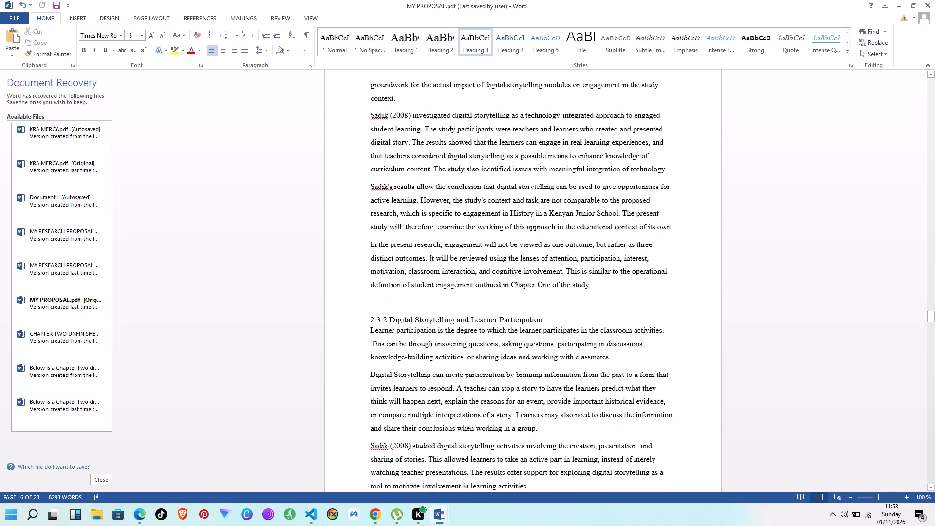
{"action": "scroll", "coordinate": [546, 317], "scroll_direction": "down", "scroll_amount": 2}
Inspect the settings of the Heading 4 style without changing them.
{"action": "right_click_drag", "start_coordinate": [522, 114], "coordinate": [518, 109]}
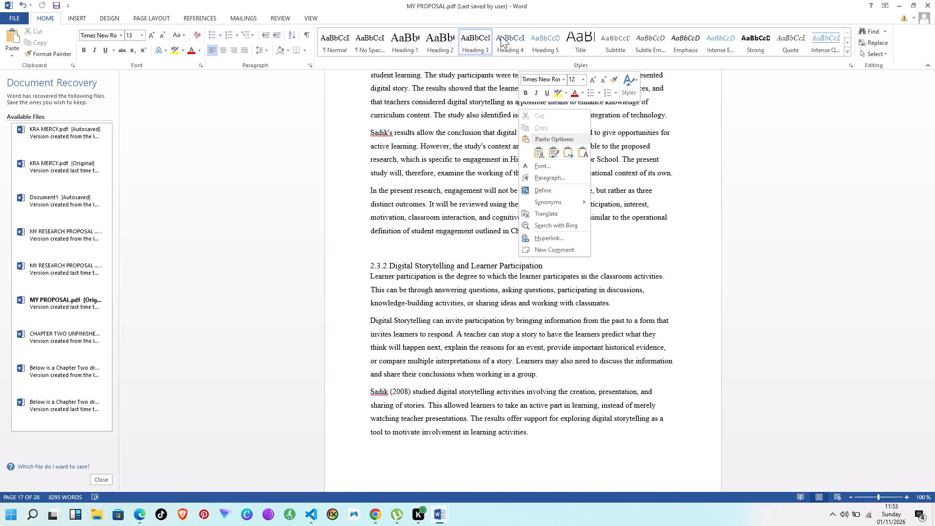
{"action": "right_click", "coordinate": [503, 37]}
{"action": "left_click", "coordinate": [524, 50]}
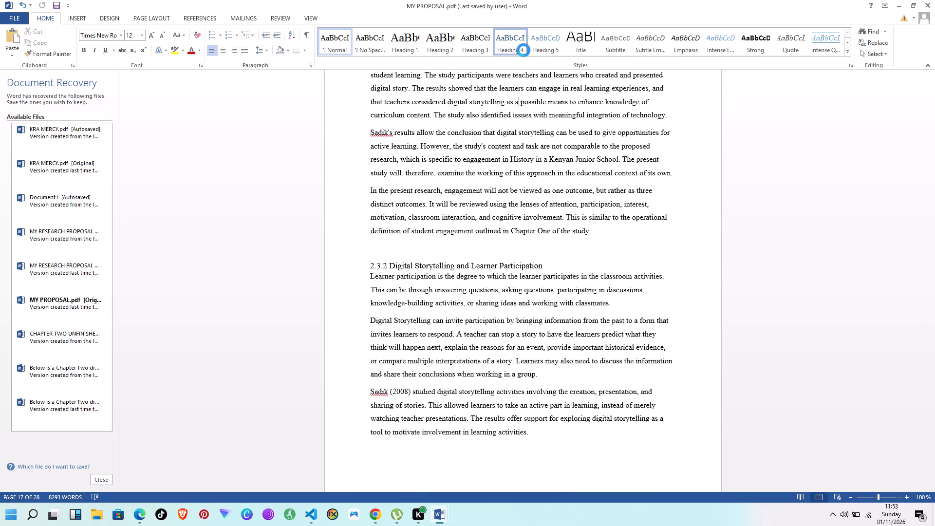
{"action": "left_click", "coordinate": [636, 231]}
{"action": "left_click", "coordinate": [578, 121]}
Check the subheadings from 2.3.2 through 2.3.4 Digital Storytelling and Classroom Interaction for consistent Heading 3 formatting.
{"action": "scroll", "coordinate": [539, 178], "scroll_direction": "down", "scroll_amount": 1}
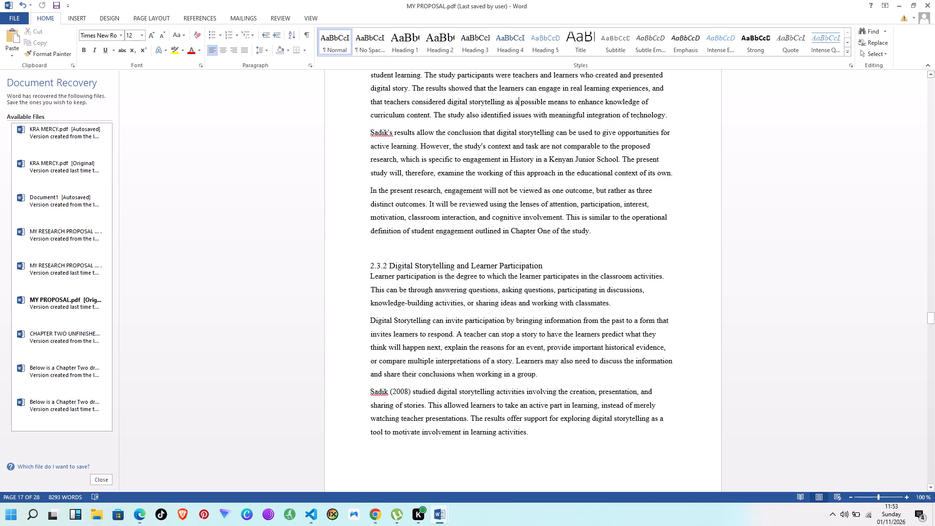
{"action": "scroll", "coordinate": [528, 175], "scroll_direction": "down", "scroll_amount": 12}
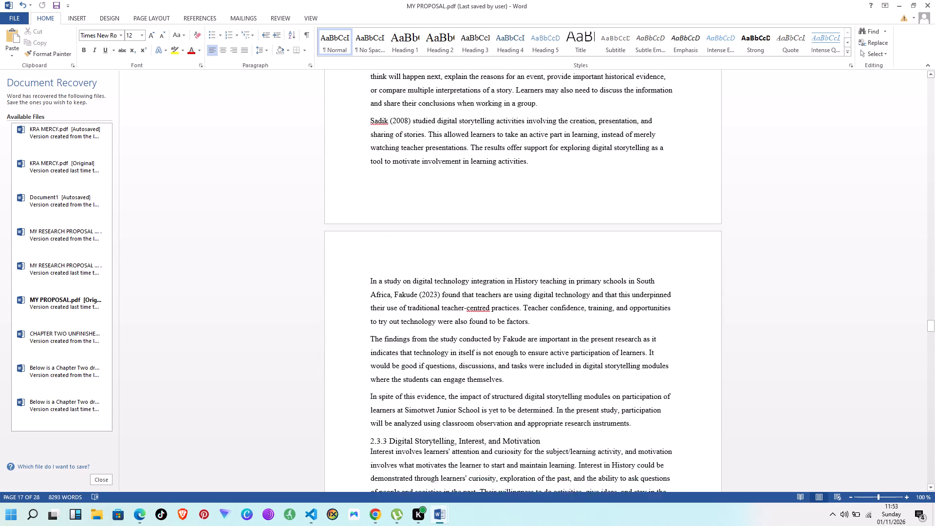
{"action": "scroll", "coordinate": [540, 189], "scroll_direction": "down", "scroll_amount": 1}
{"action": "right_click", "coordinate": [477, 253]}
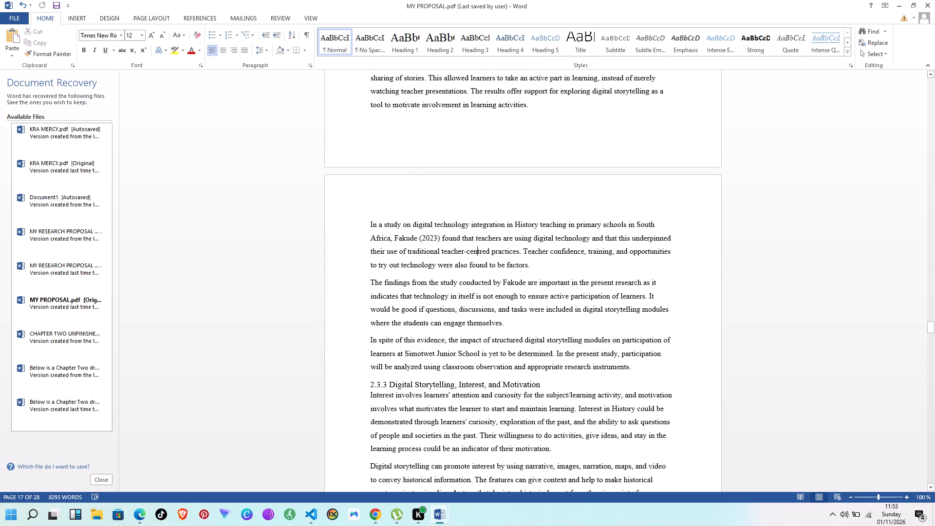
{"action": "left_click", "coordinate": [548, 263]}
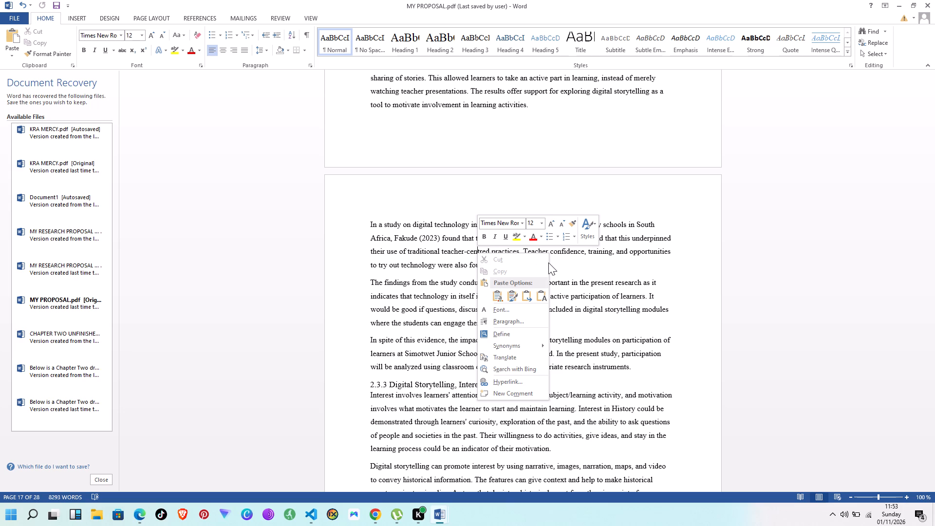
{"action": "left_click", "coordinate": [563, 267]}
{"action": "scroll", "coordinate": [428, 245], "scroll_direction": "down", "scroll_amount": 5}
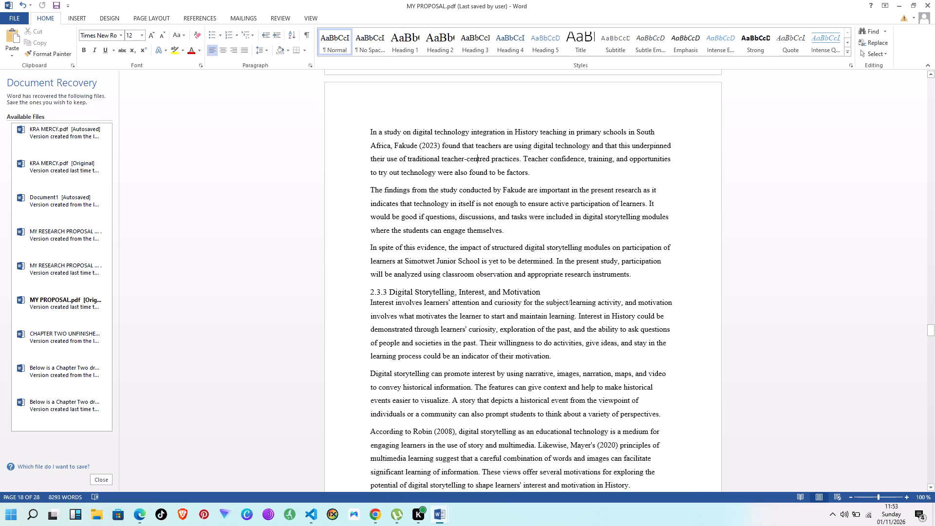
{"action": "scroll", "coordinate": [381, 305], "scroll_direction": "down", "scroll_amount": 2}
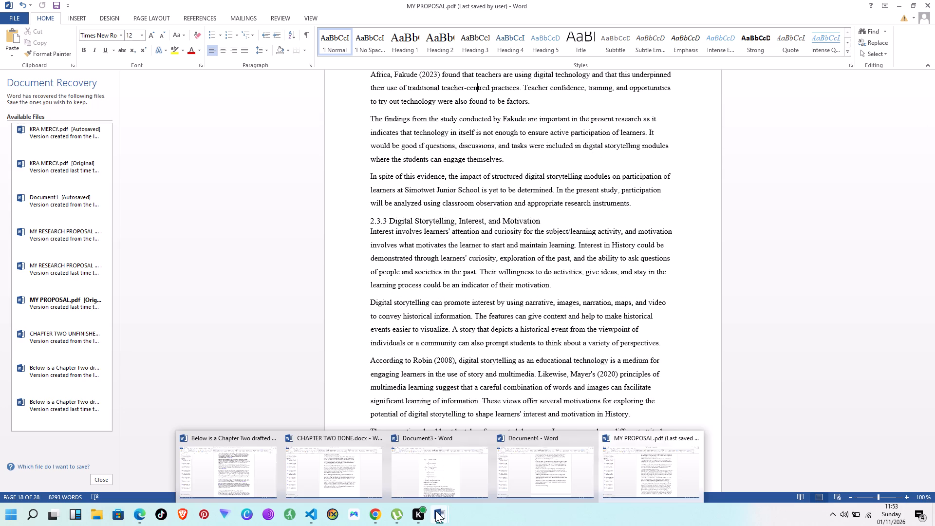
{"action": "left_click", "coordinate": [441, 470]}
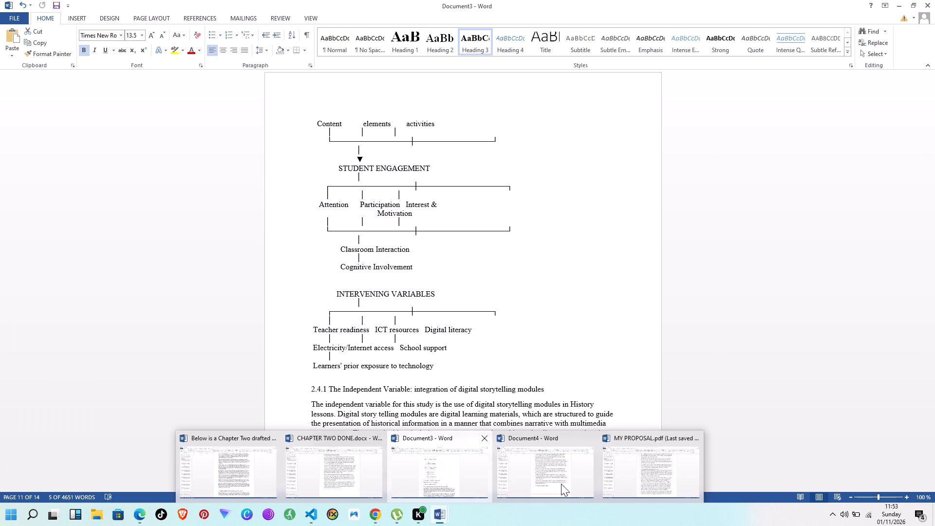
{"action": "left_click", "coordinate": [624, 471]}
{"action": "scroll", "coordinate": [518, 381], "scroll_direction": "down", "scroll_amount": 5}
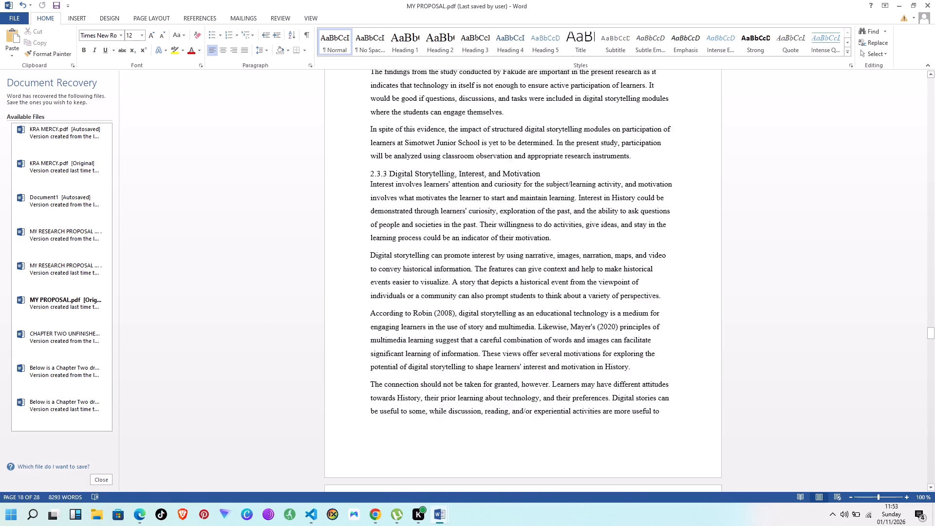
{"action": "scroll", "coordinate": [518, 381], "scroll_direction": "down", "scroll_amount": 11}
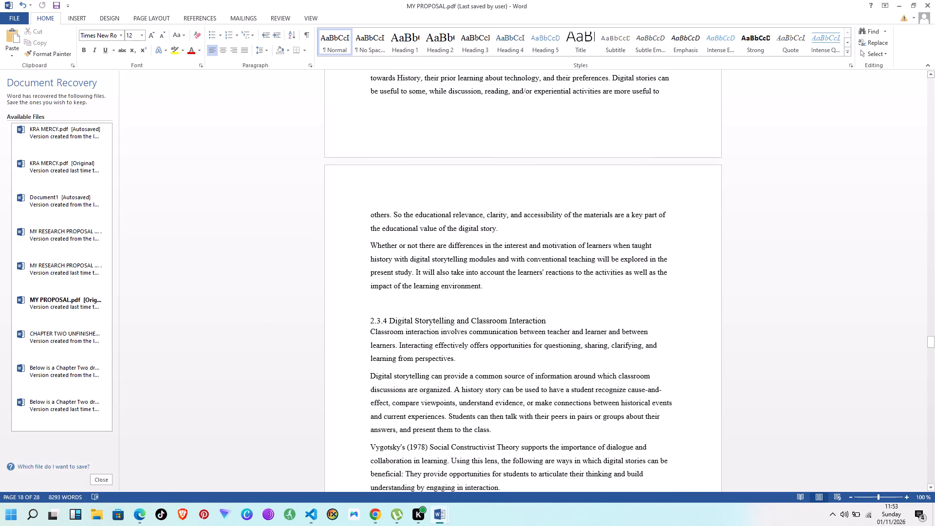
{"action": "scroll", "coordinate": [503, 385], "scroll_direction": "up", "scroll_amount": 4}
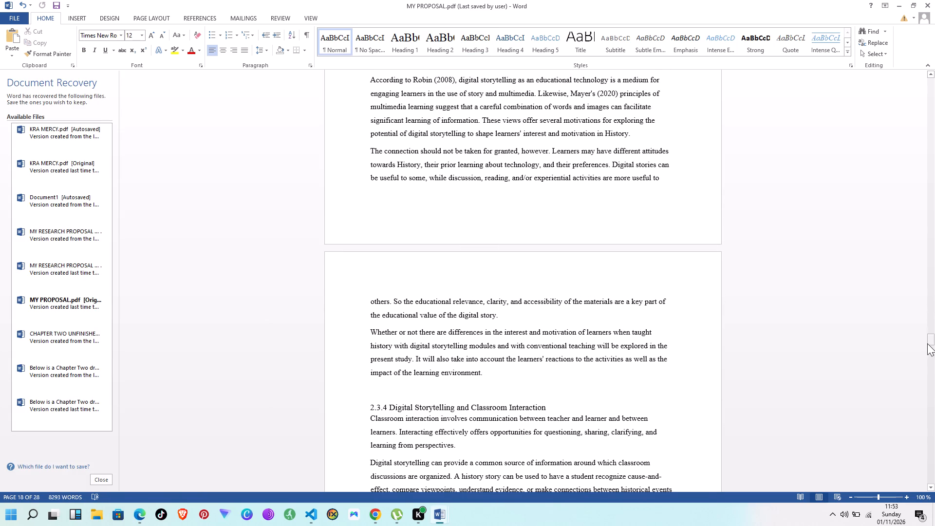
Update the entire table of contents in the MY PROPOSAL document, including its headings as well as page numbers.
{"action": "left_click_drag", "start_coordinate": [928, 342], "coordinate": [934, 103]}
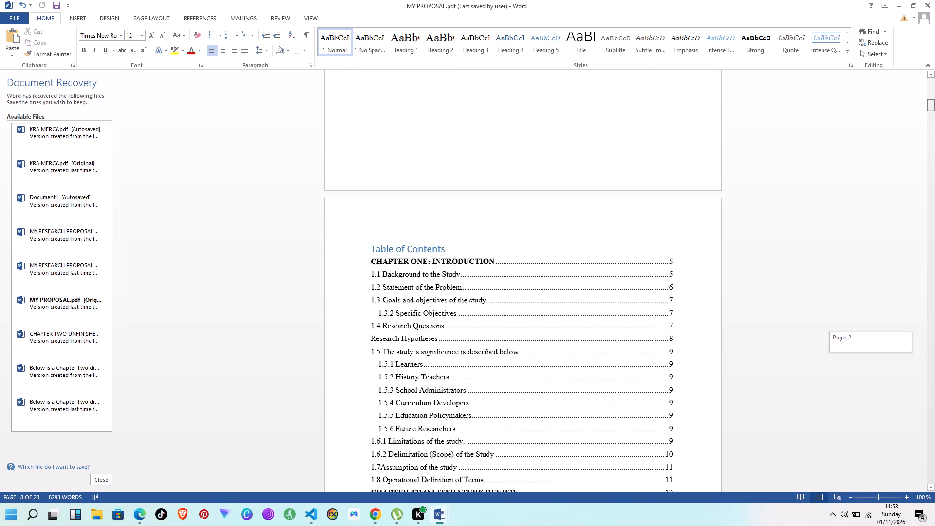
{"action": "left_click_drag", "start_coordinate": [934, 103], "coordinate": [934, 97]}
{"action": "left_click_drag", "start_coordinate": [934, 97], "coordinate": [934, 113]}
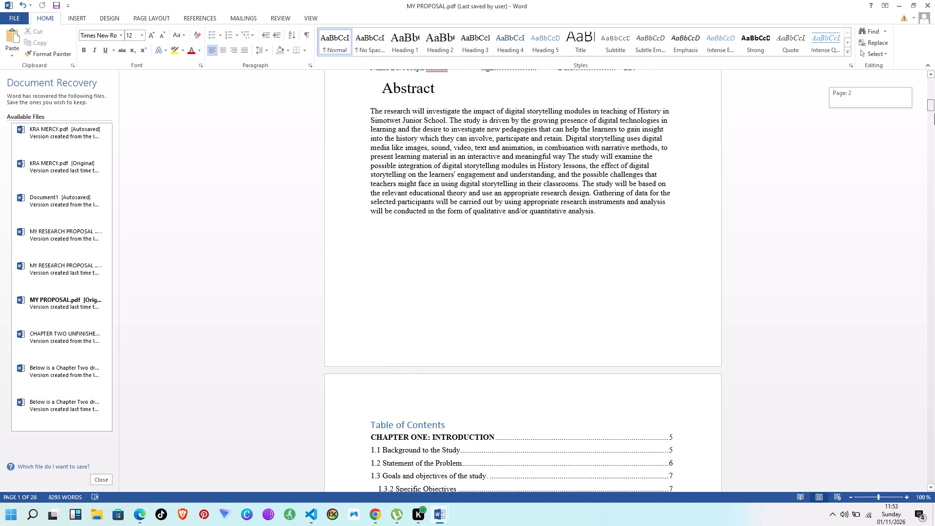
{"action": "left_click_drag", "start_coordinate": [934, 113], "coordinate": [934, 122]}
{"action": "left_click_drag", "start_coordinate": [934, 122], "coordinate": [934, 112]}
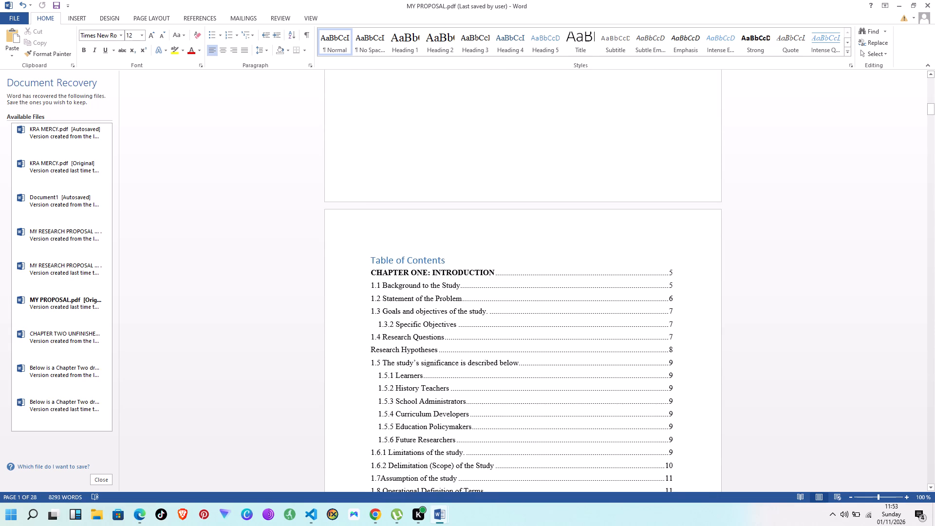
{"action": "double_click", "coordinate": [574, 330]}
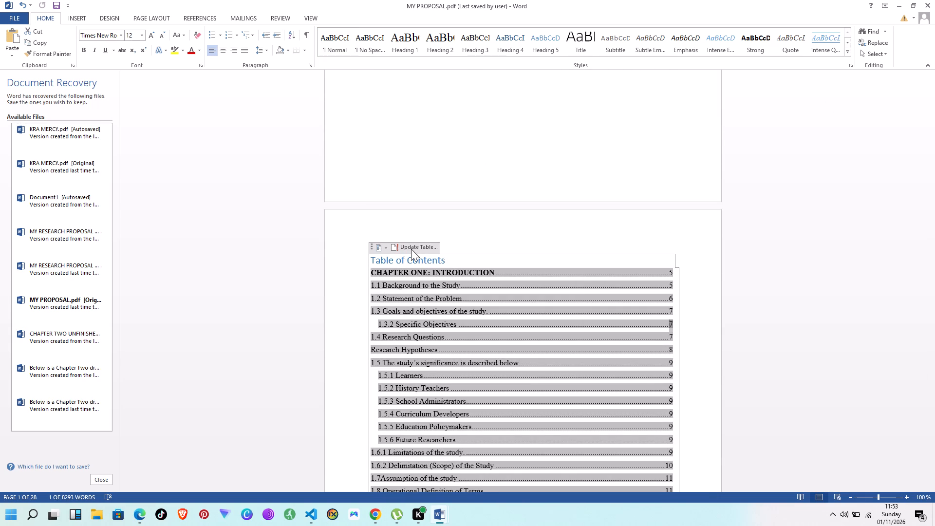
{"action": "left_click", "coordinate": [411, 249]}
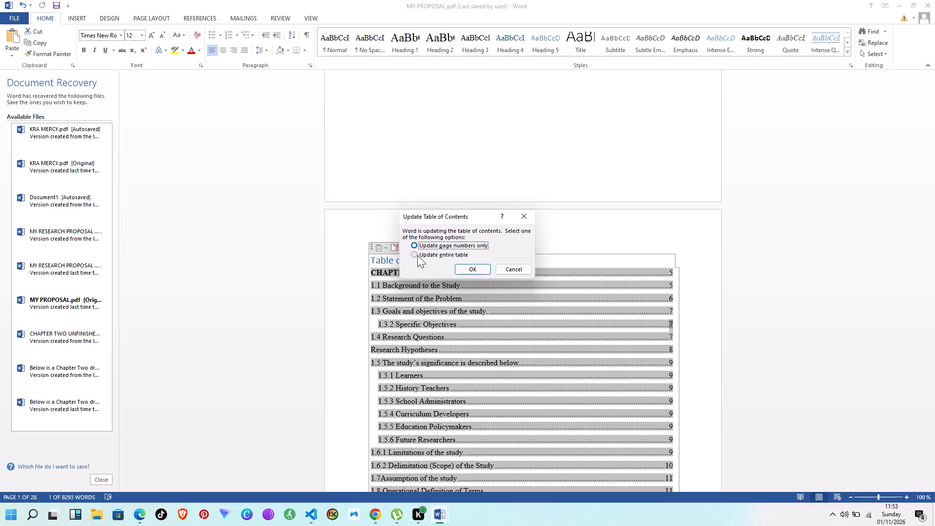
{"action": "left_click", "coordinate": [416, 256]}
{"action": "left_click", "coordinate": [473, 272]}
{"action": "left_click", "coordinate": [496, 243]}
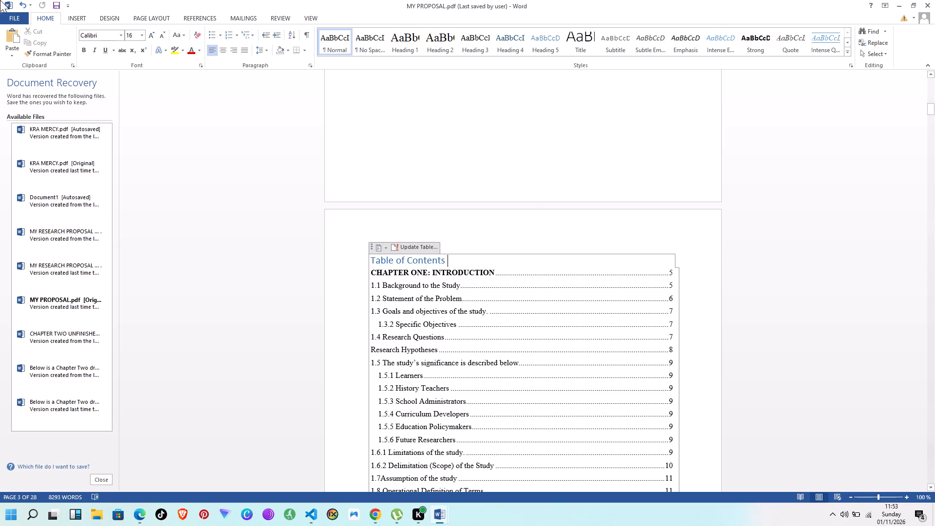
Save the proposal to the Desktop as a PDF named MY PROPOSAL ALMOST DONE.
{"action": "left_click", "coordinate": [16, 18]}
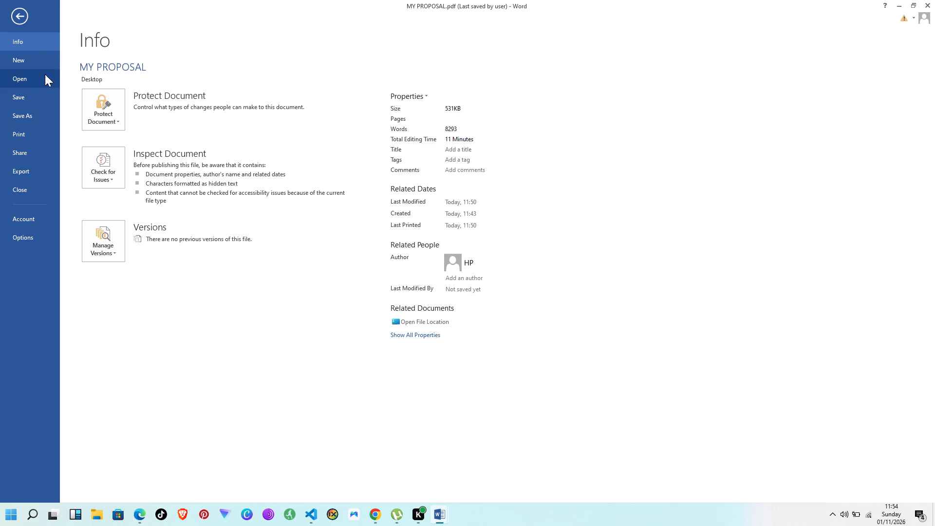
{"action": "left_click", "coordinate": [29, 117]}
{"action": "left_click", "coordinate": [328, 101]}
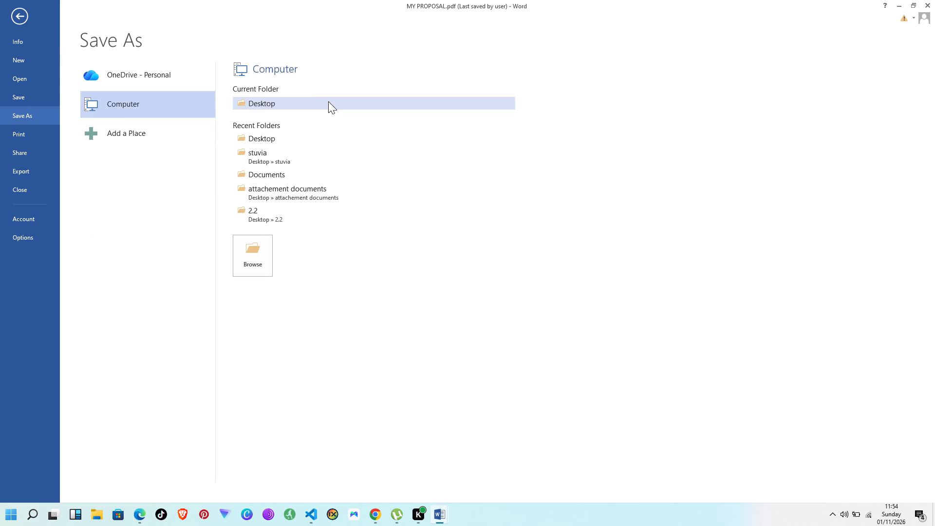
{"action": "left_click", "coordinate": [300, 177]}
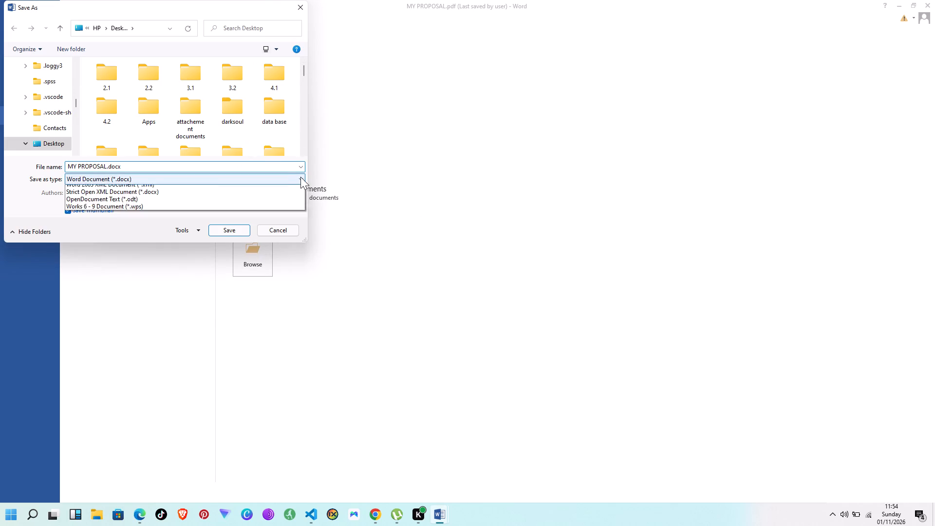
{"action": "left_click", "coordinate": [221, 233]}
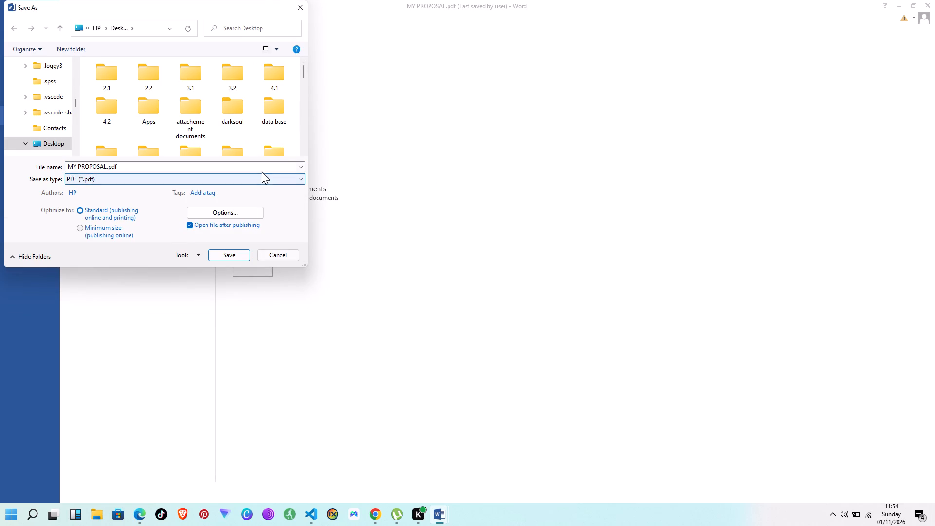
{"action": "left_click", "coordinate": [263, 169]}
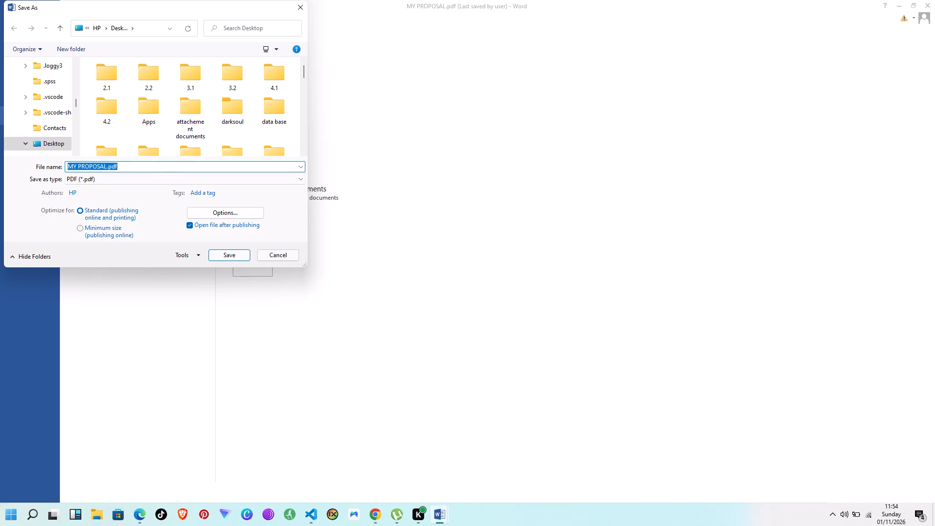
{"action": "left_click", "coordinate": [150, 165]}
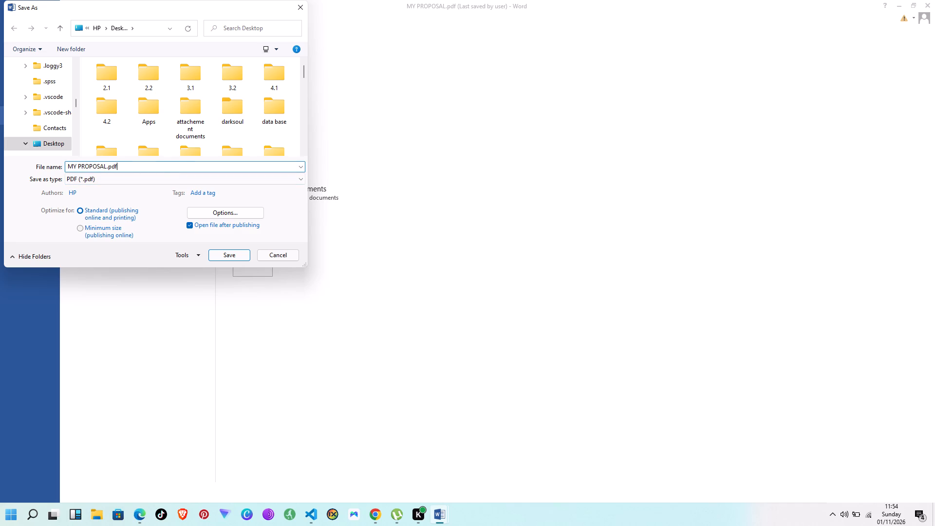
{"action": "key", "text": "BackSpace"}
{"action": "key", "text": "BackSpace"}
{"action": "key", "text": "BackSpace"}
{"action": "key", "text": "BackSpace"}
{"action": "key", "text": "space"}
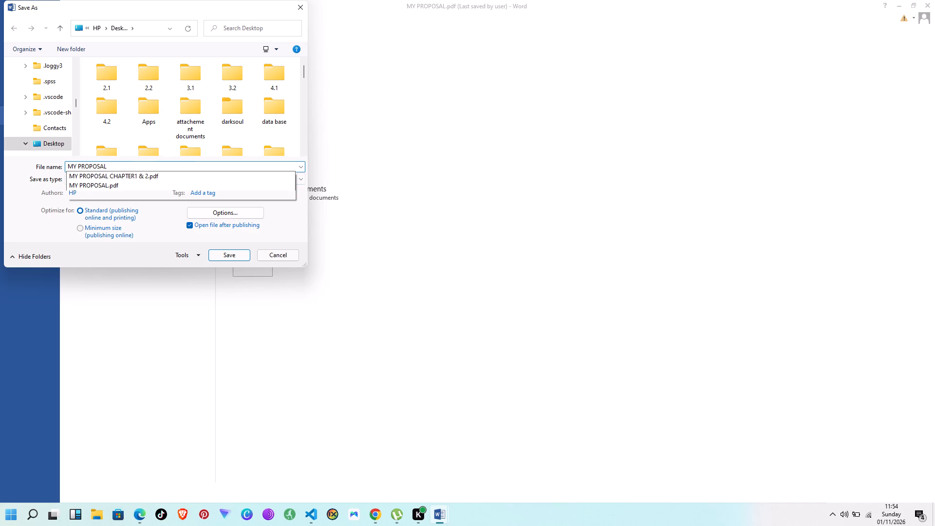
{"action": "type", "text": "ALMOST"}
{"action": "key", "text": "space"}
{"action": "type", "text": "DONE"}
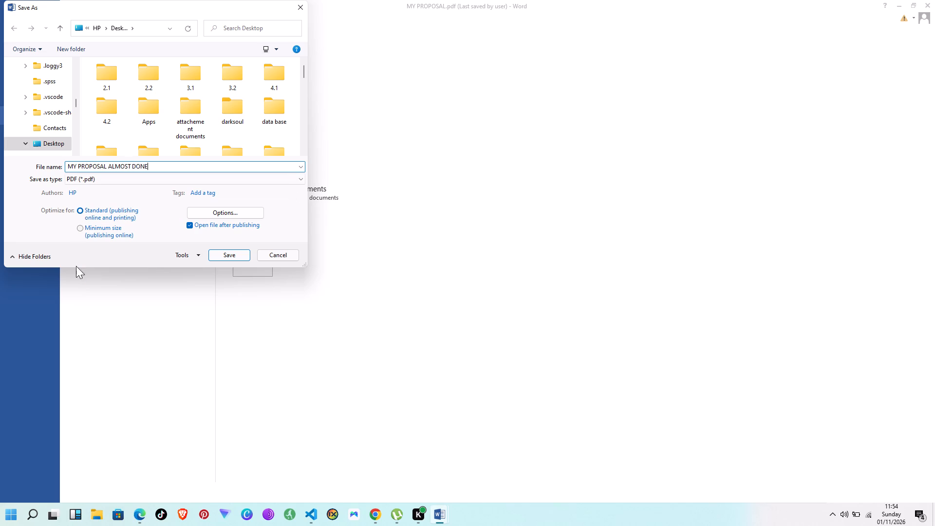
{"action": "left_click", "coordinate": [226, 257]}
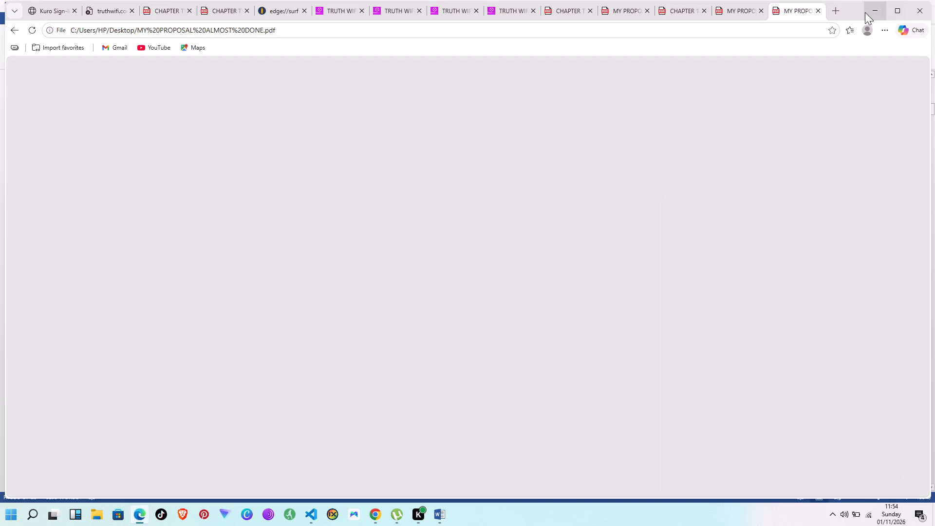
Minimize the exported PDF's browser window, followed by the open MY PROPOSAL and Document4 windows.
{"action": "left_click", "coordinate": [873, 7]}
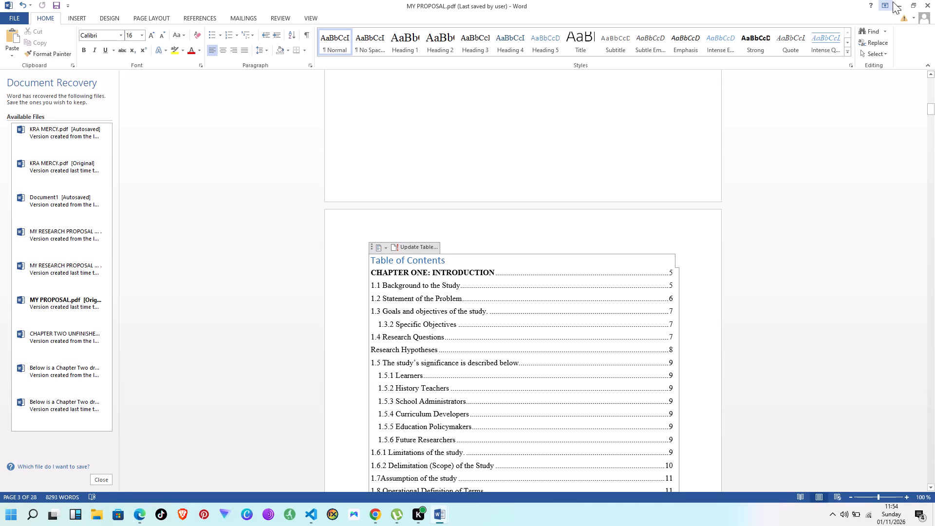
{"action": "left_click", "coordinate": [893, 1]}
{"action": "left_click", "coordinate": [894, 2]}
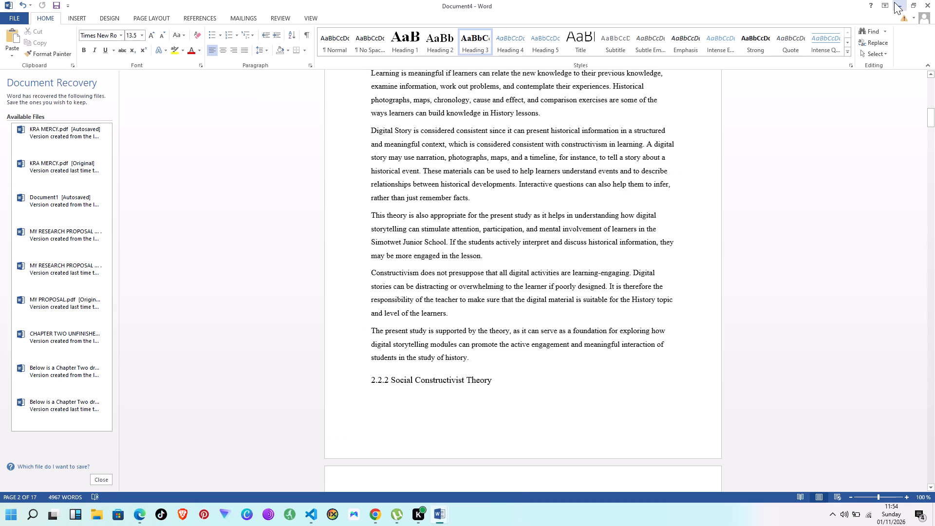
{"action": "left_click", "coordinate": [897, 1]}
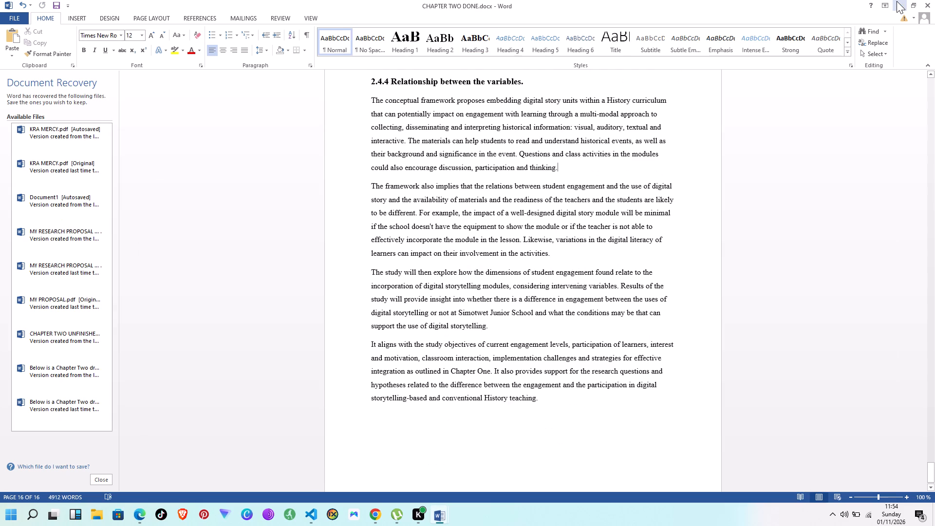